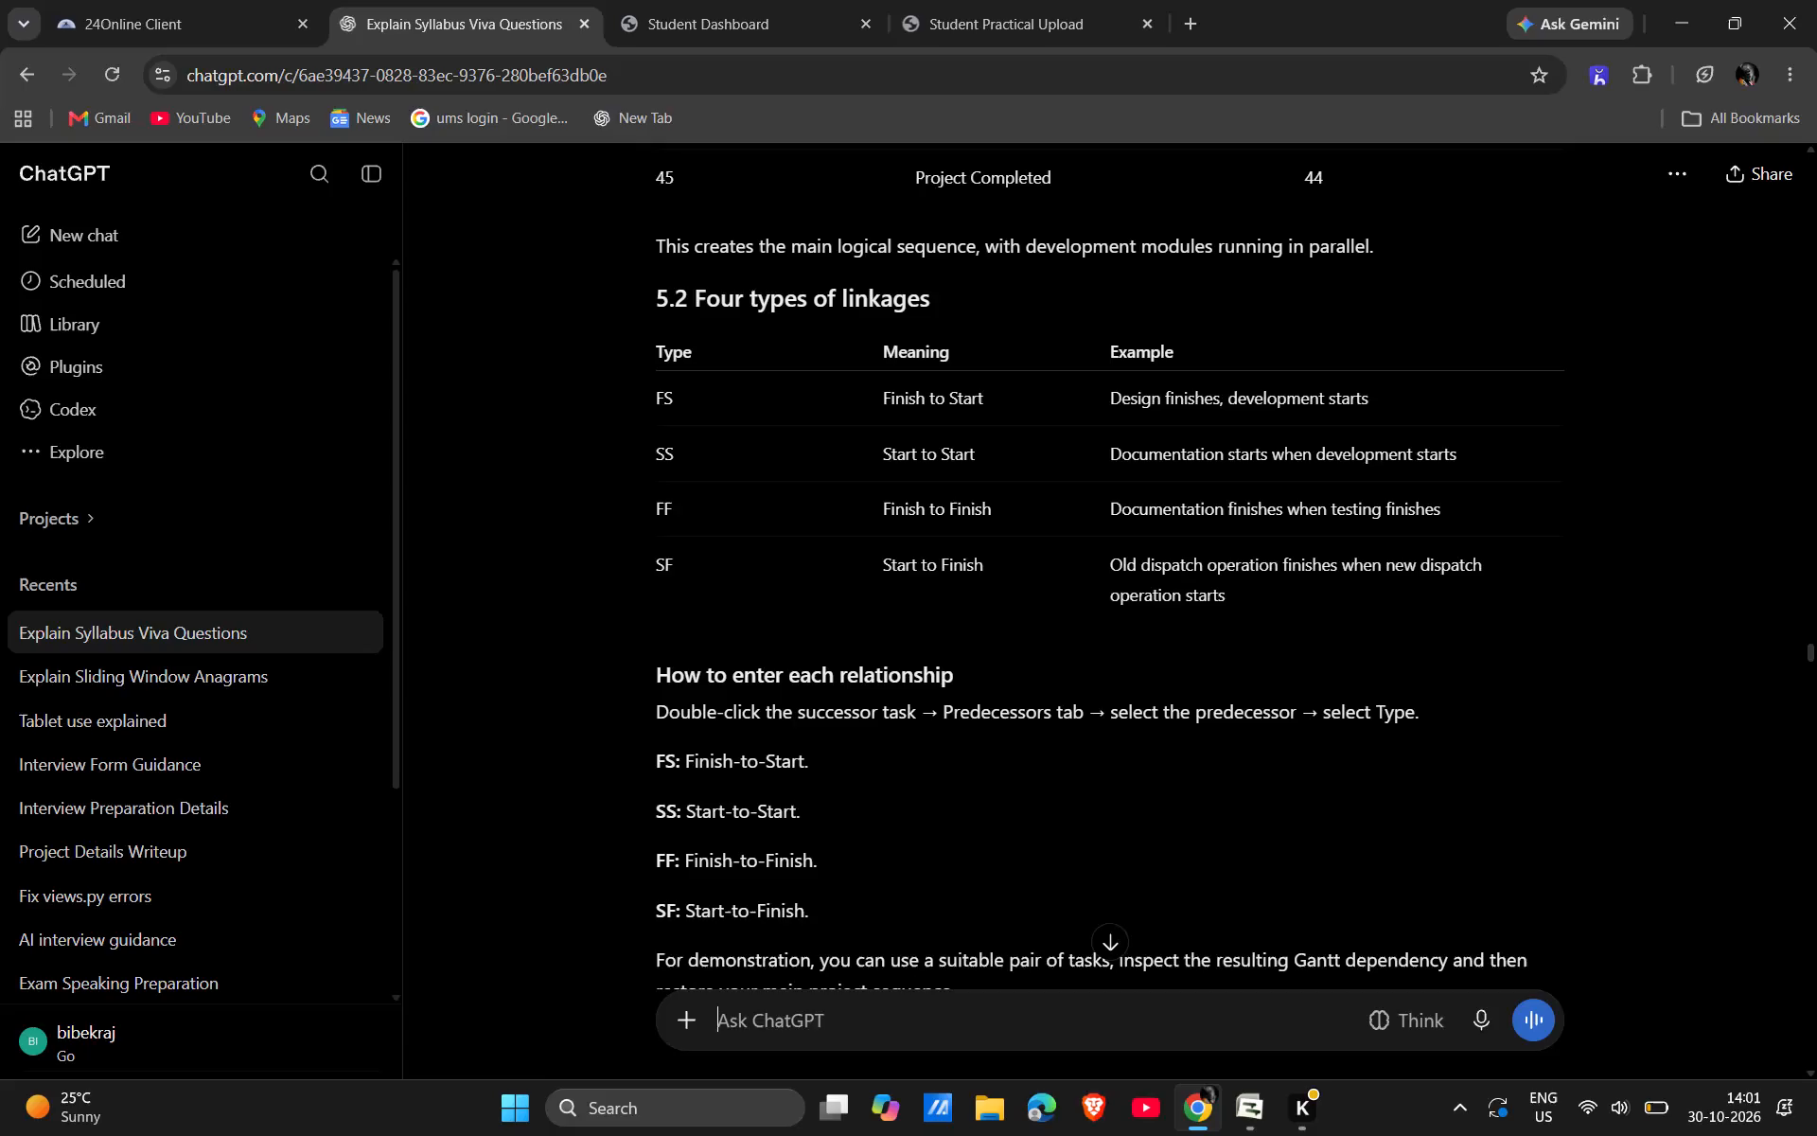
# Paste the copied Gantt chart screenshot into the ChatGPT message.
pyautogui.hotkey('ctrl', 'v')
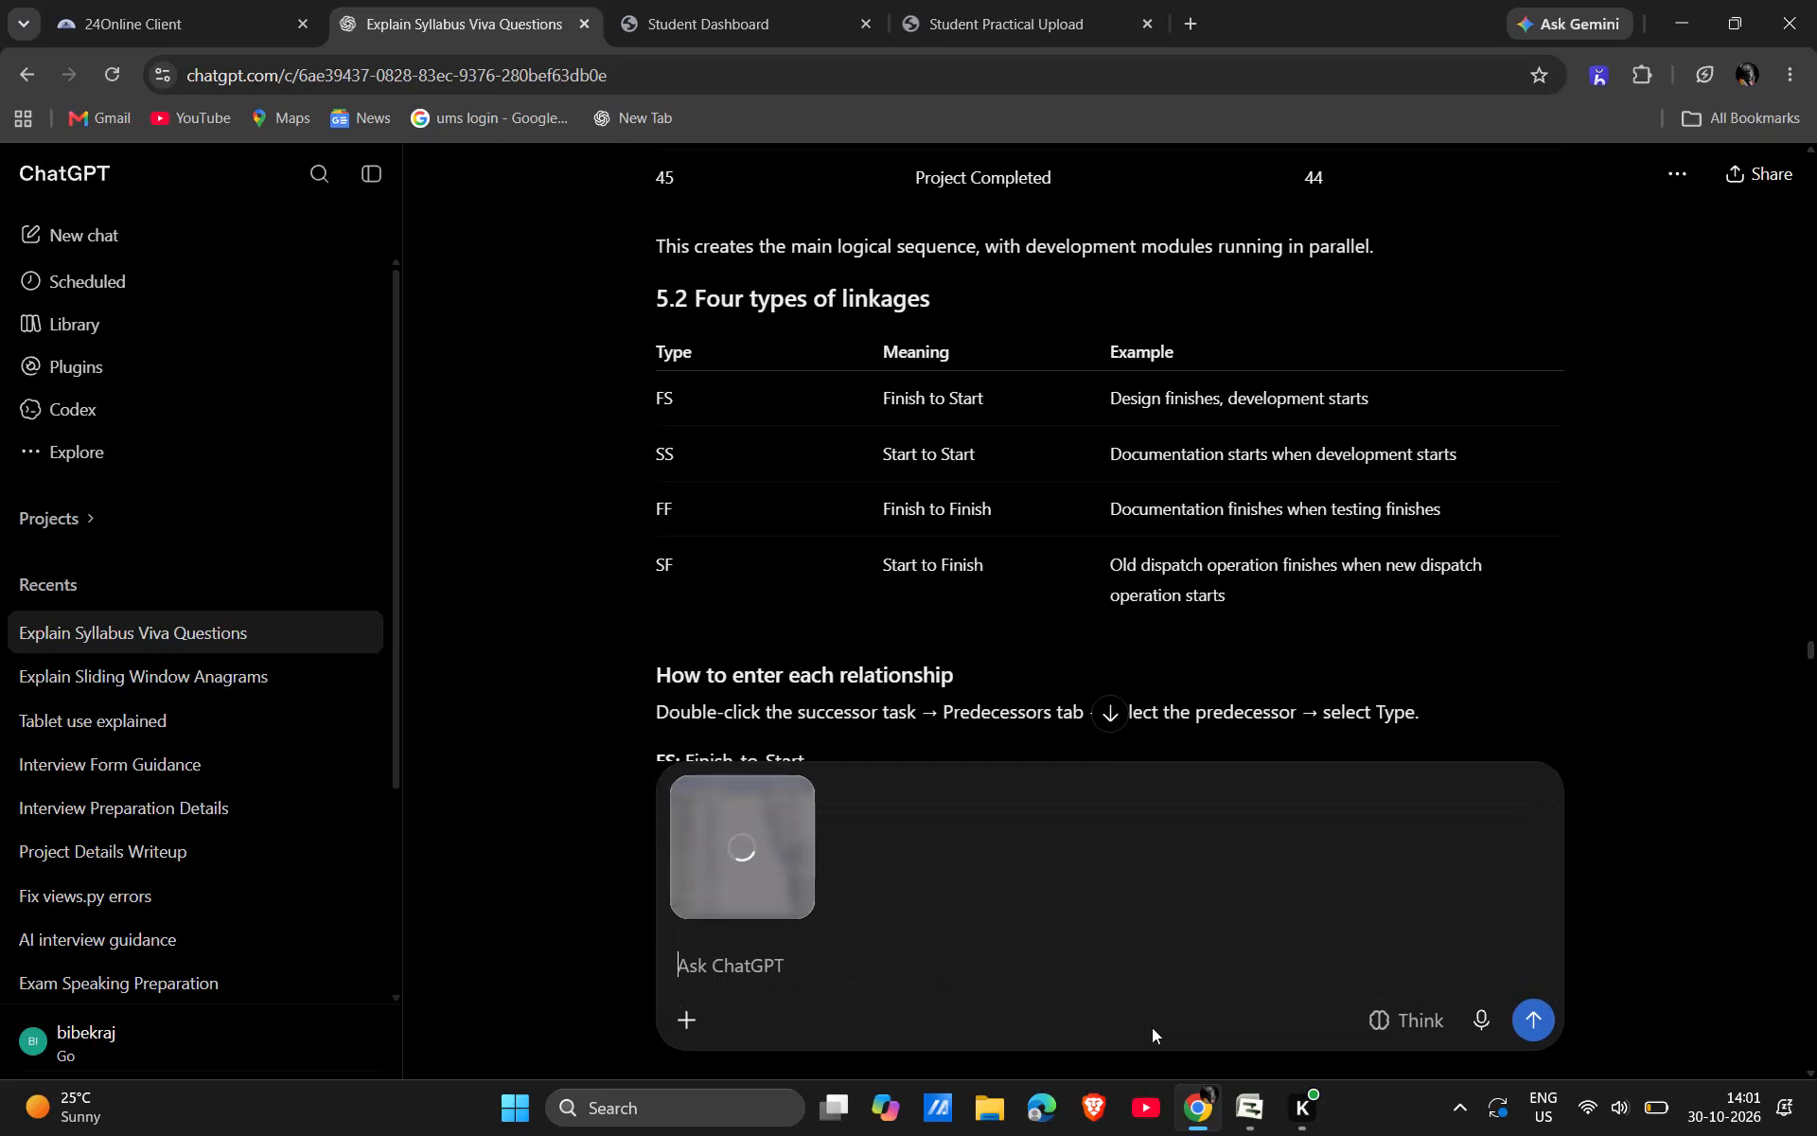
pyautogui.hotkey('alt', 'Tab')
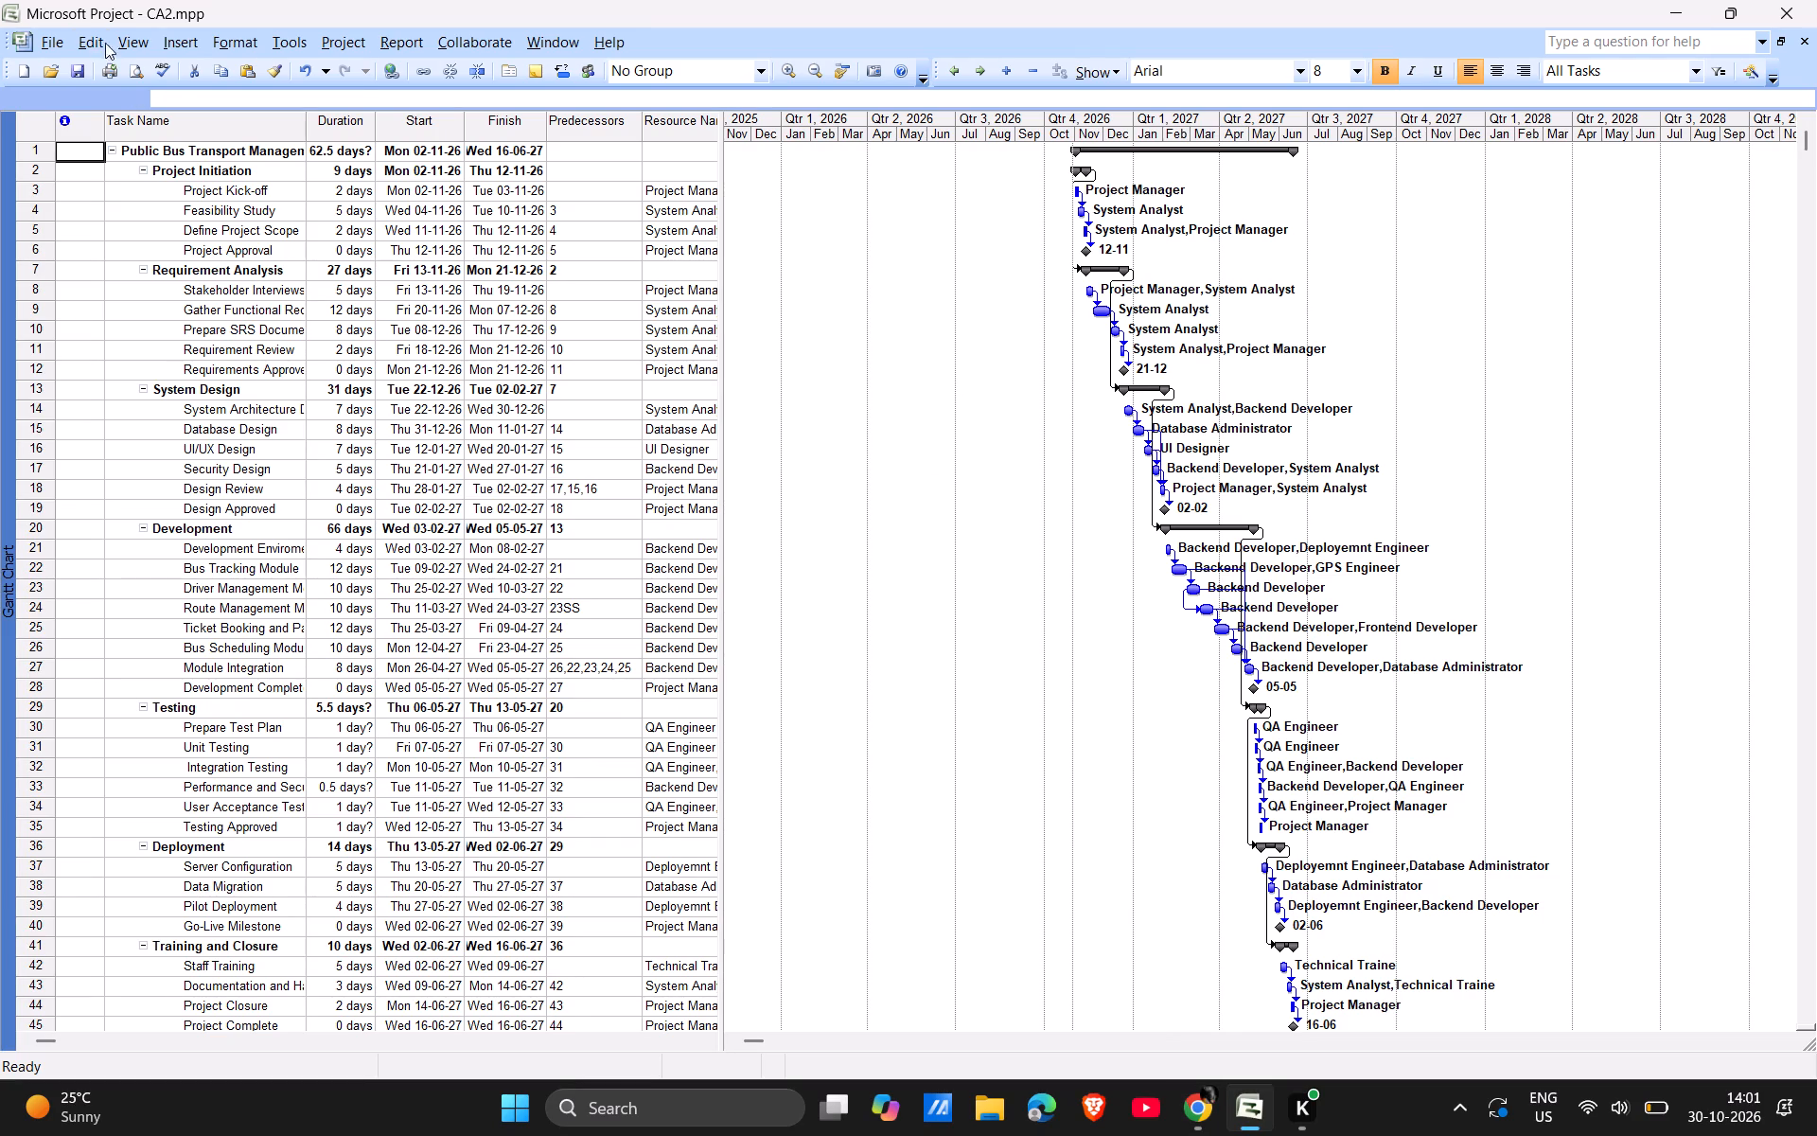
pyautogui.click(125, 43)
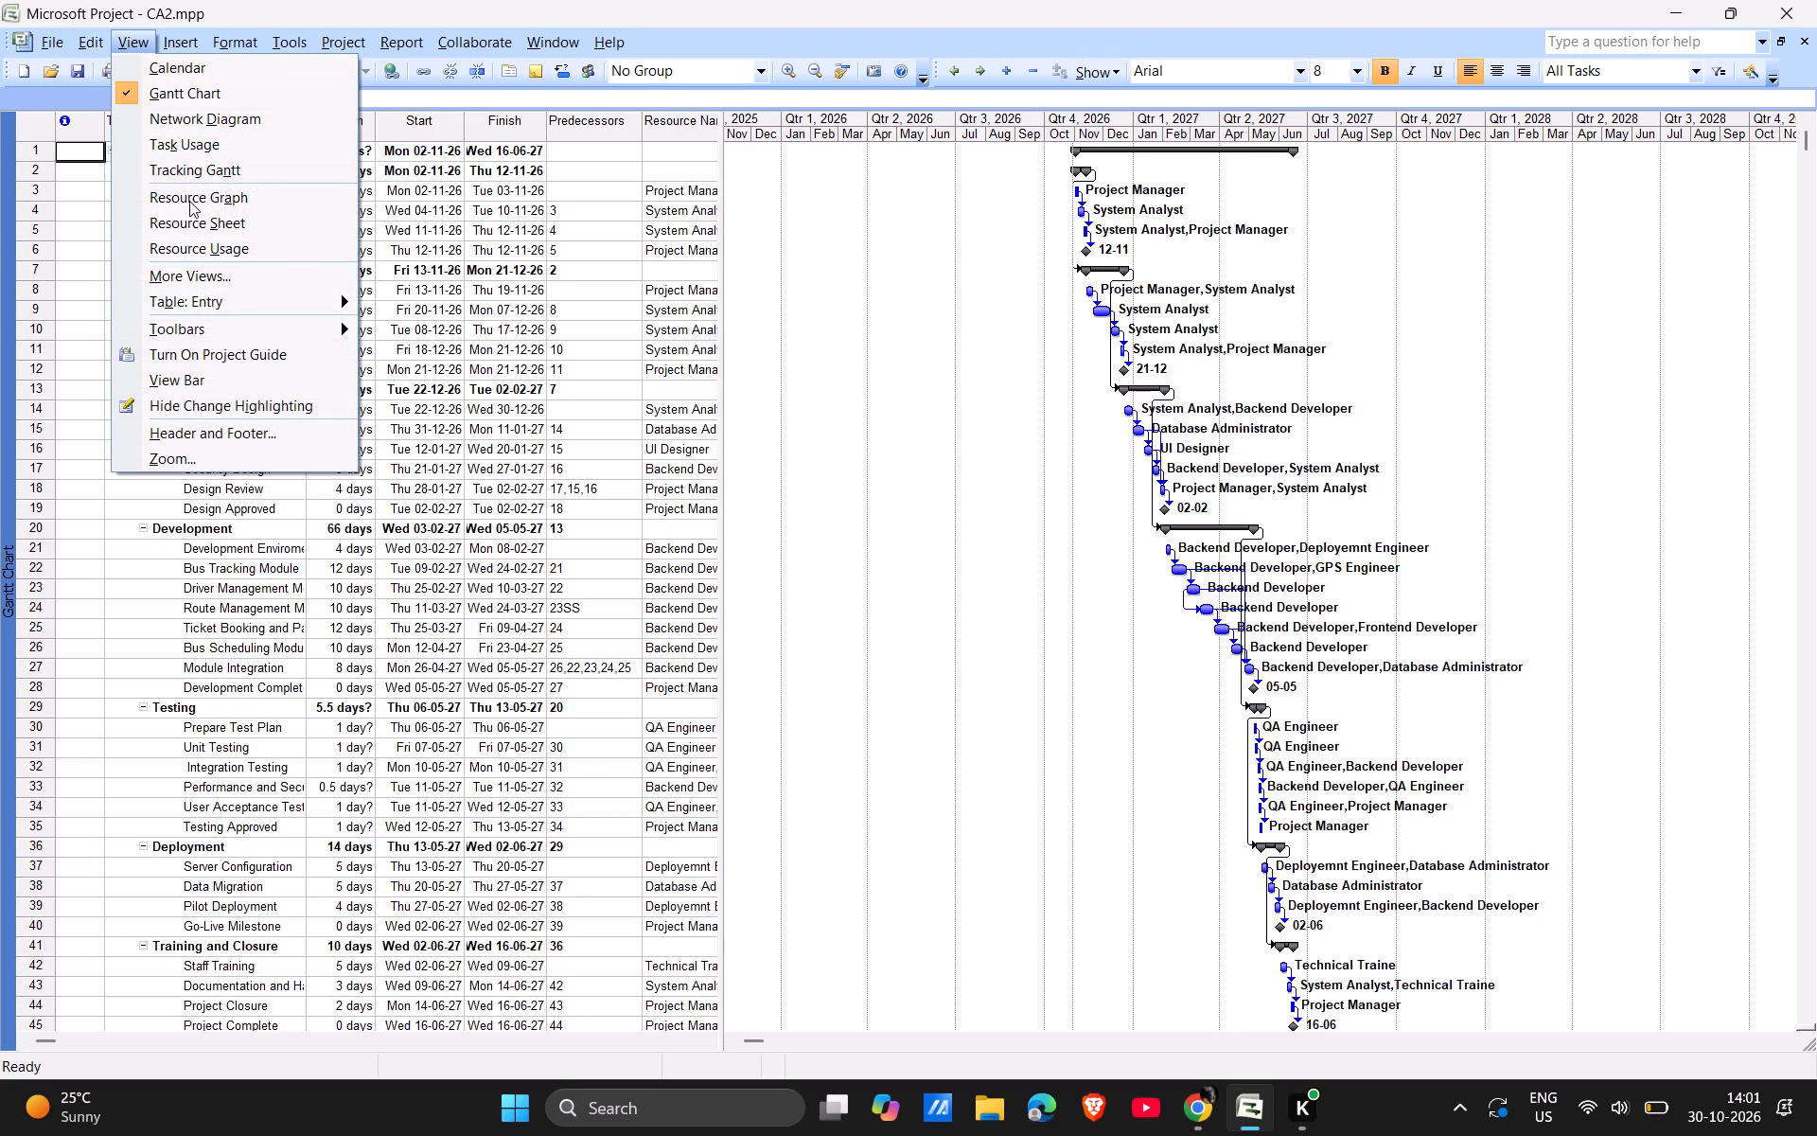
pyautogui.click(181, 219)
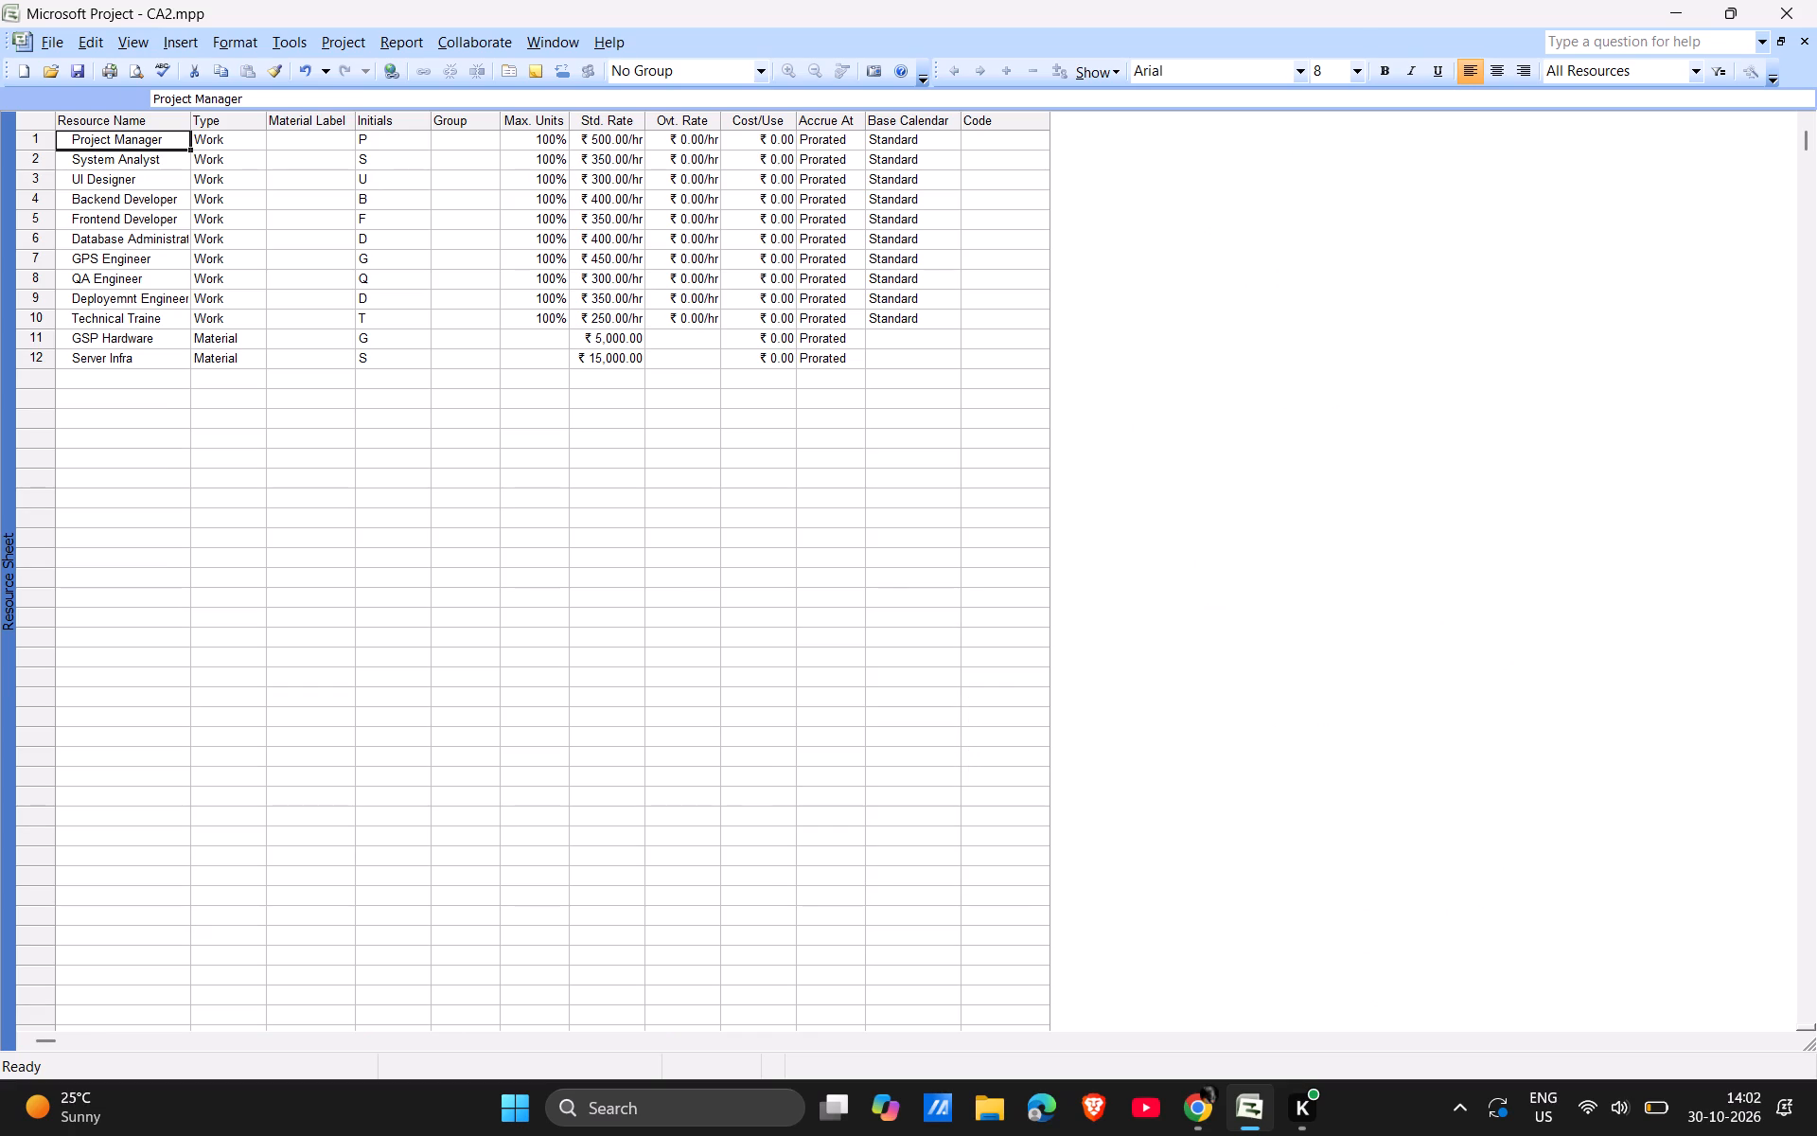
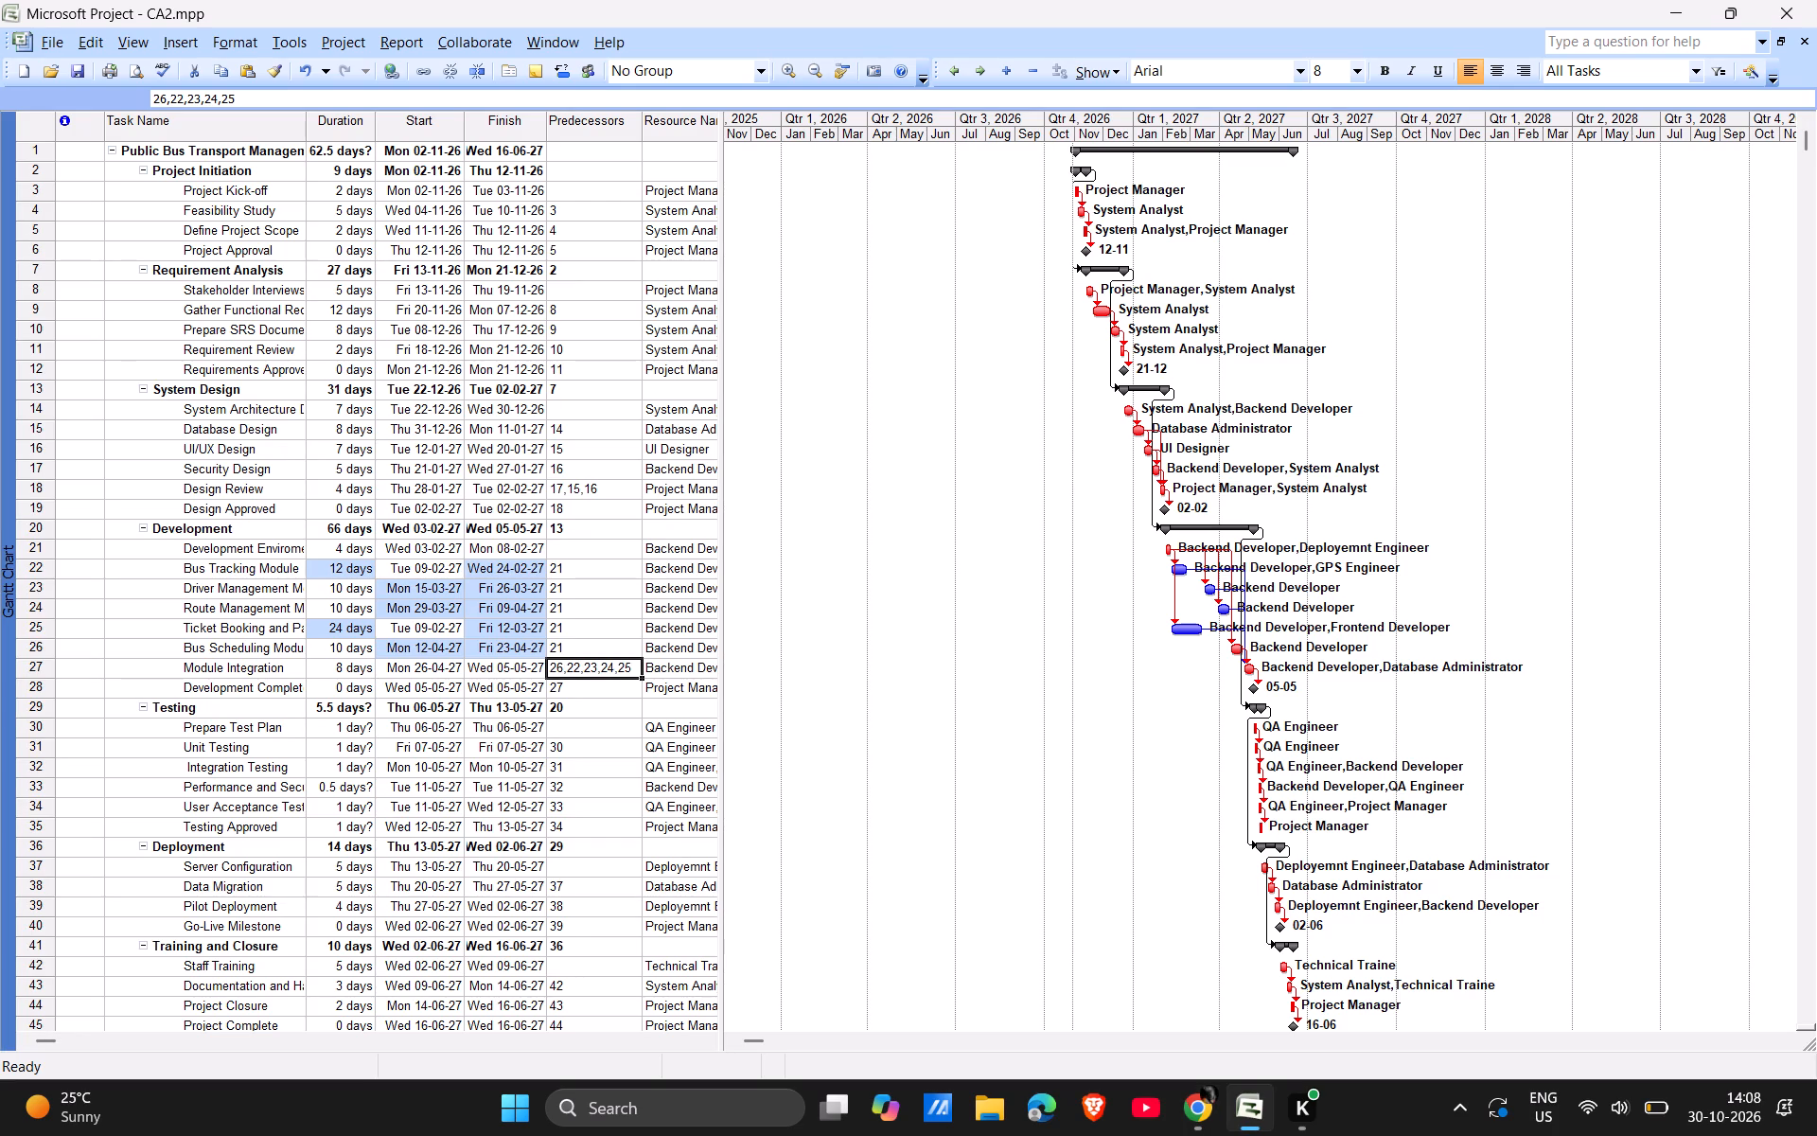
pyautogui.click(418, 411)
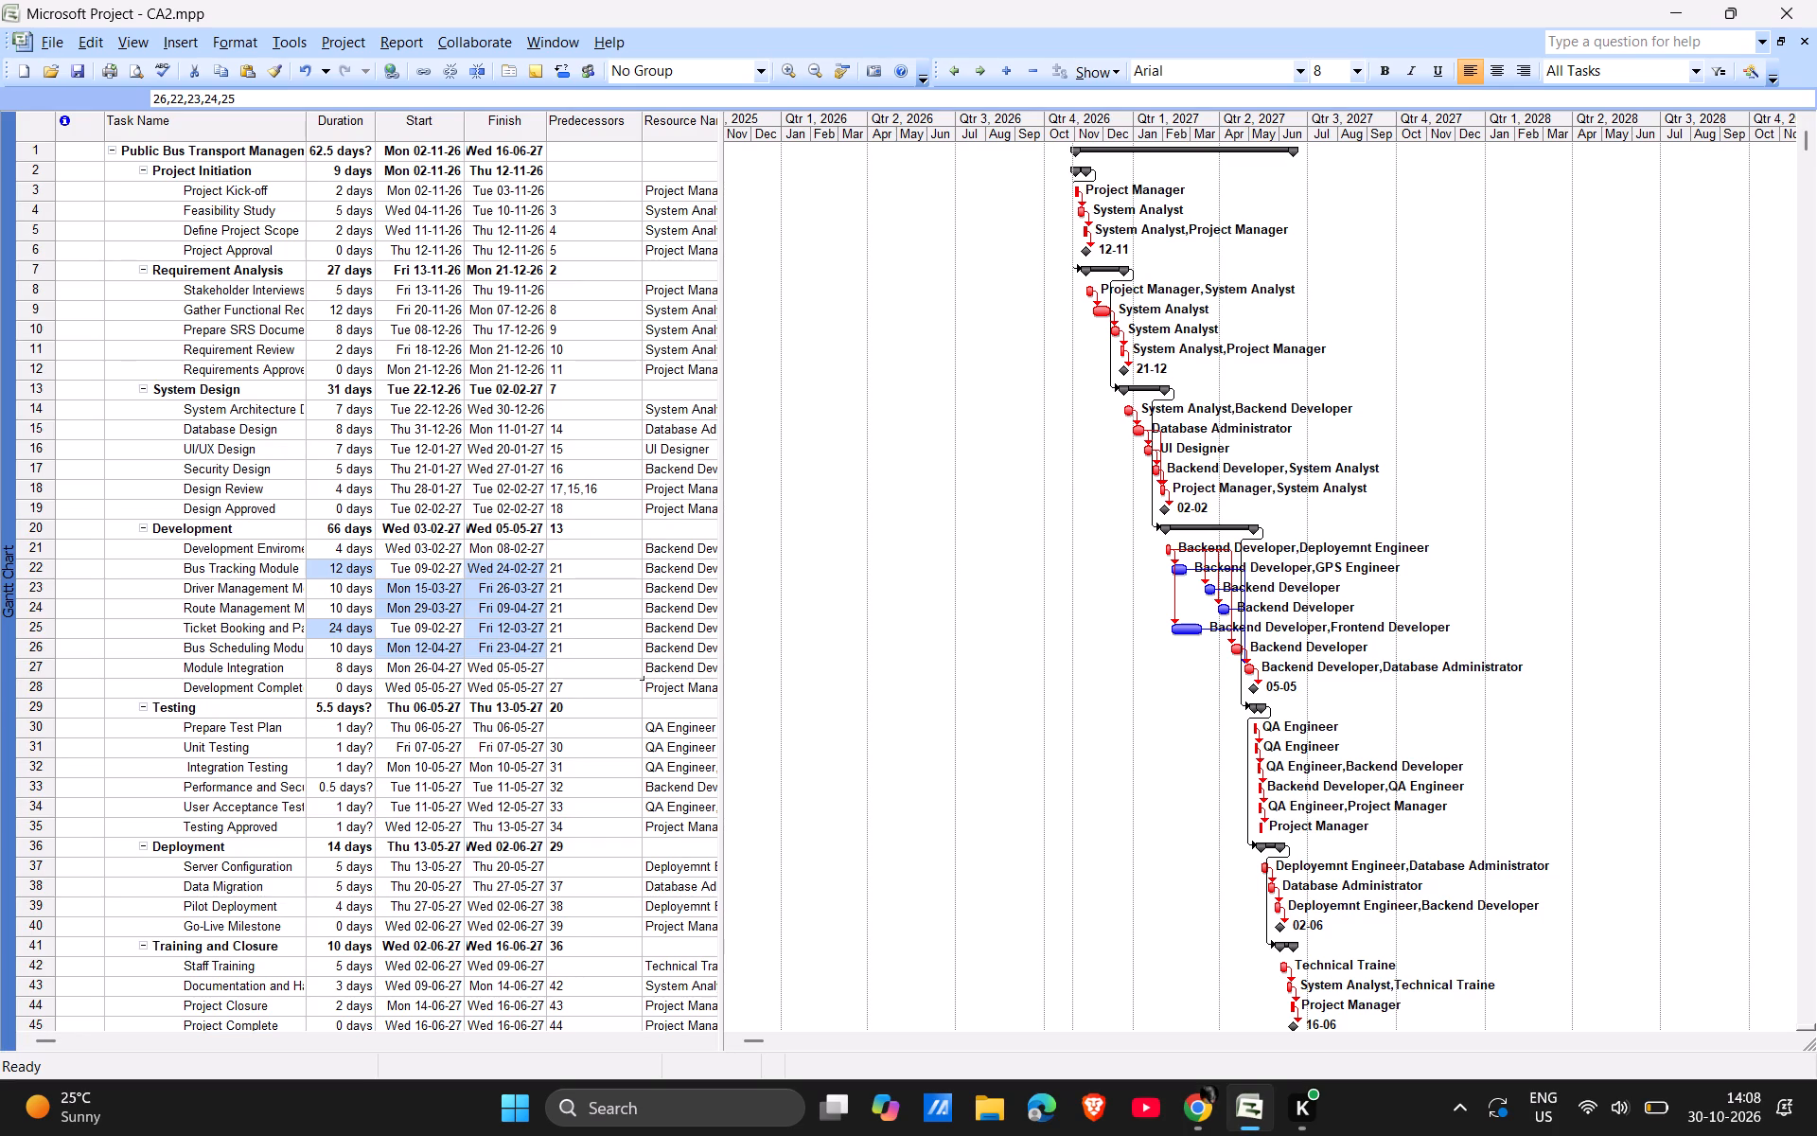
pyautogui.doubleClick(256, 409)
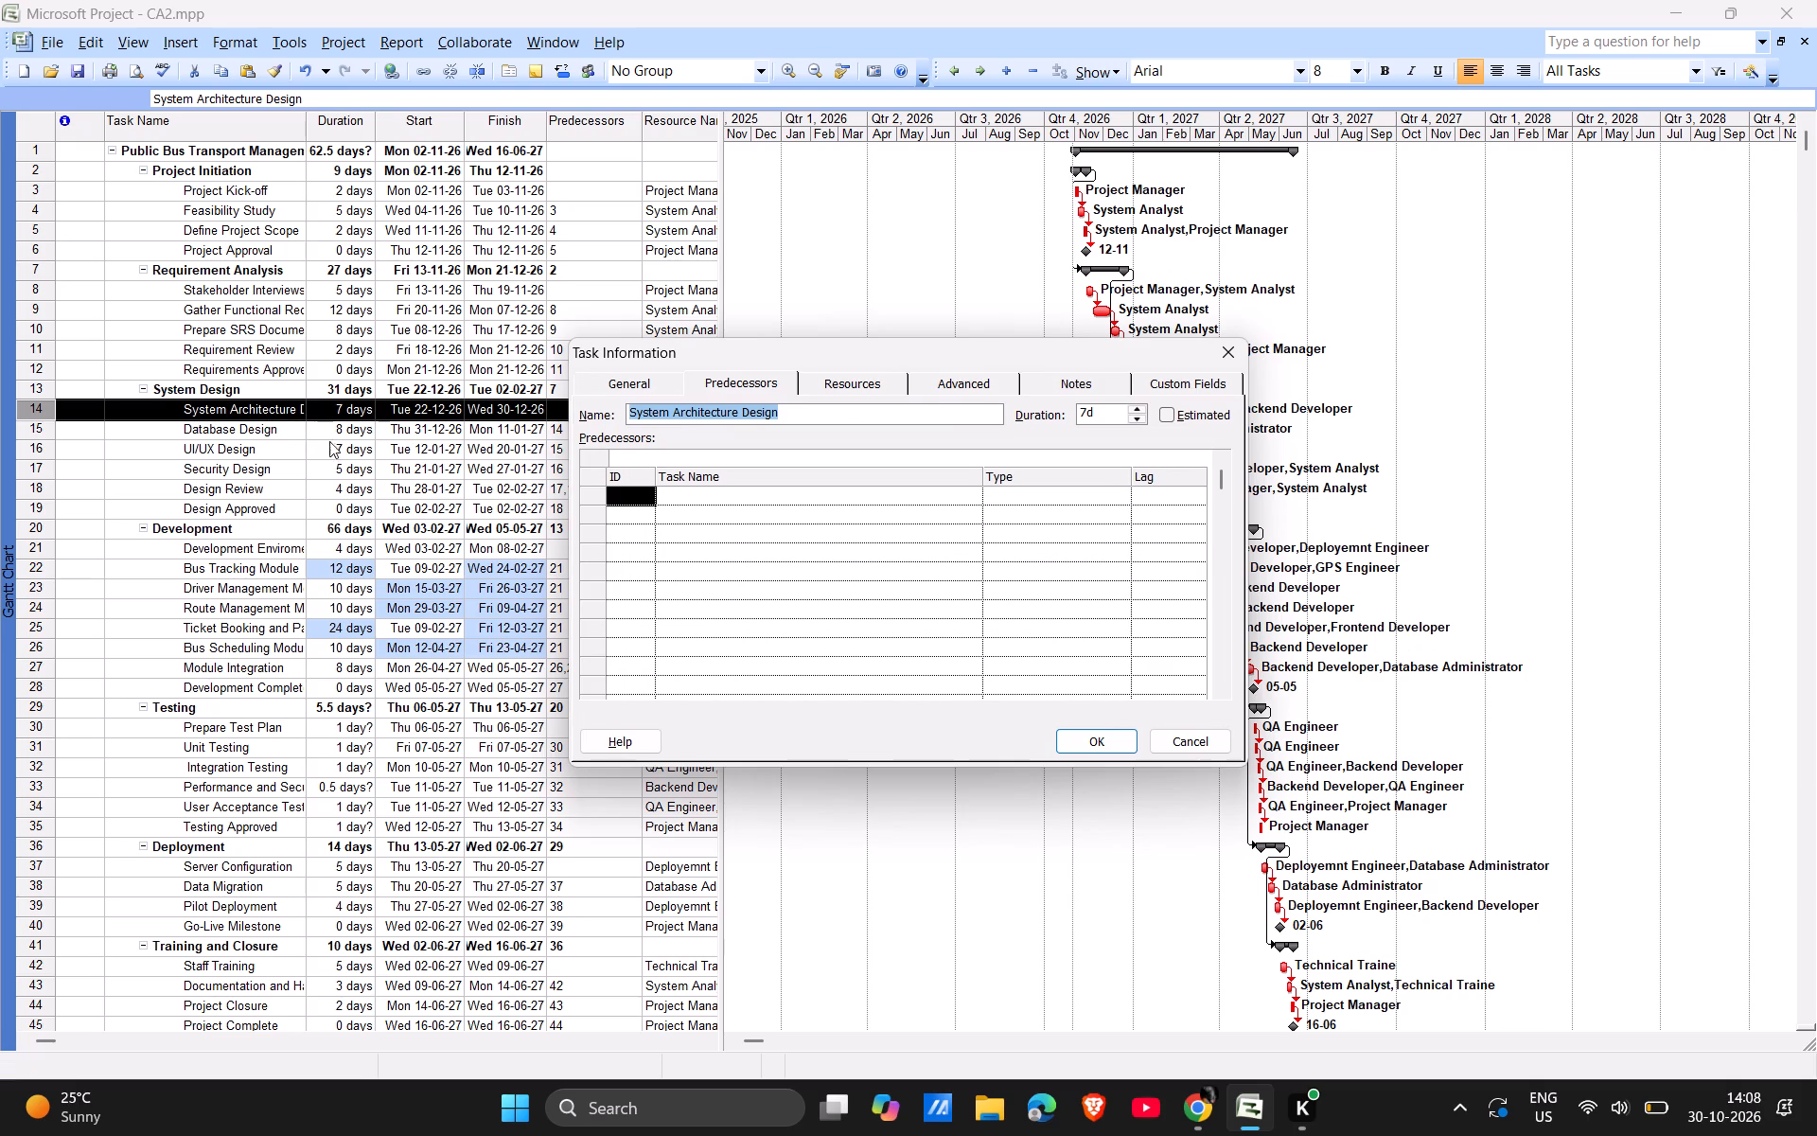
pyautogui.click(769, 383)
pyautogui.click(764, 380)
pyautogui.click(757, 380)
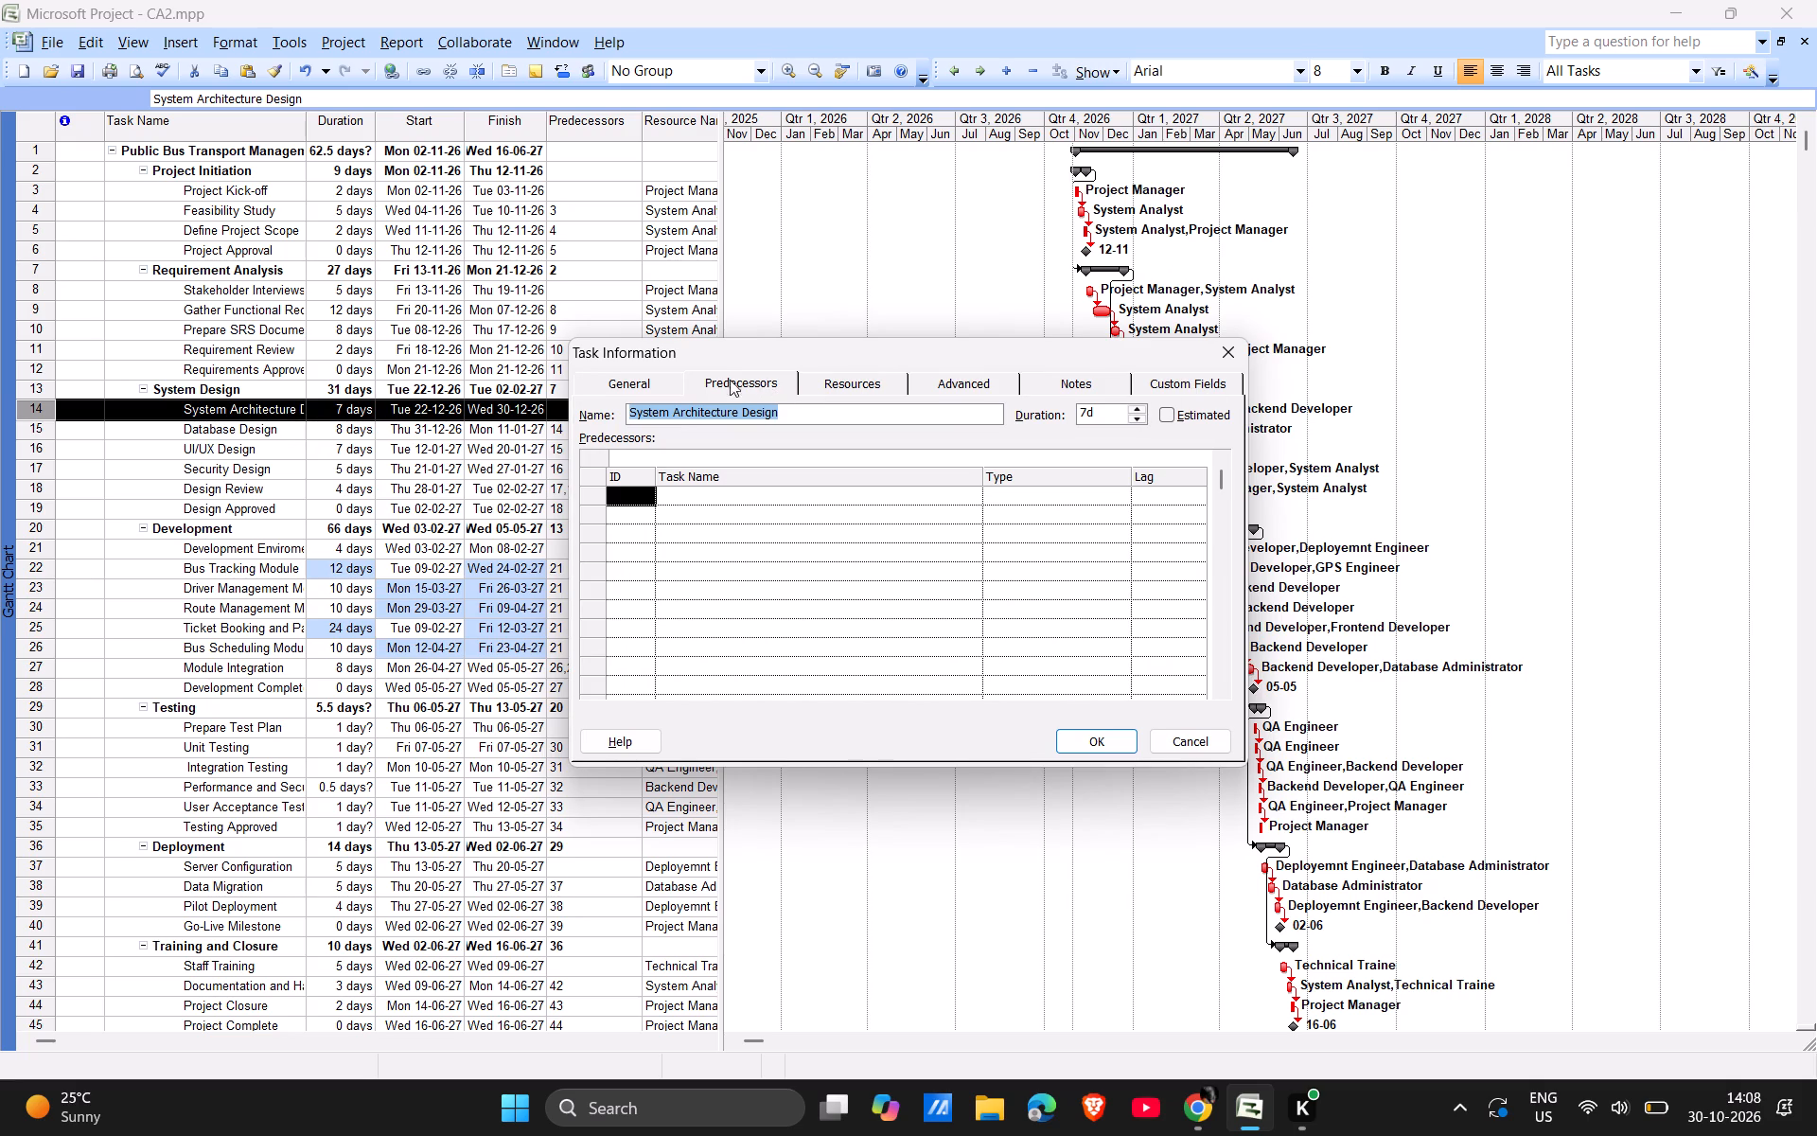
pyautogui.click(644, 377)
pyautogui.click(732, 376)
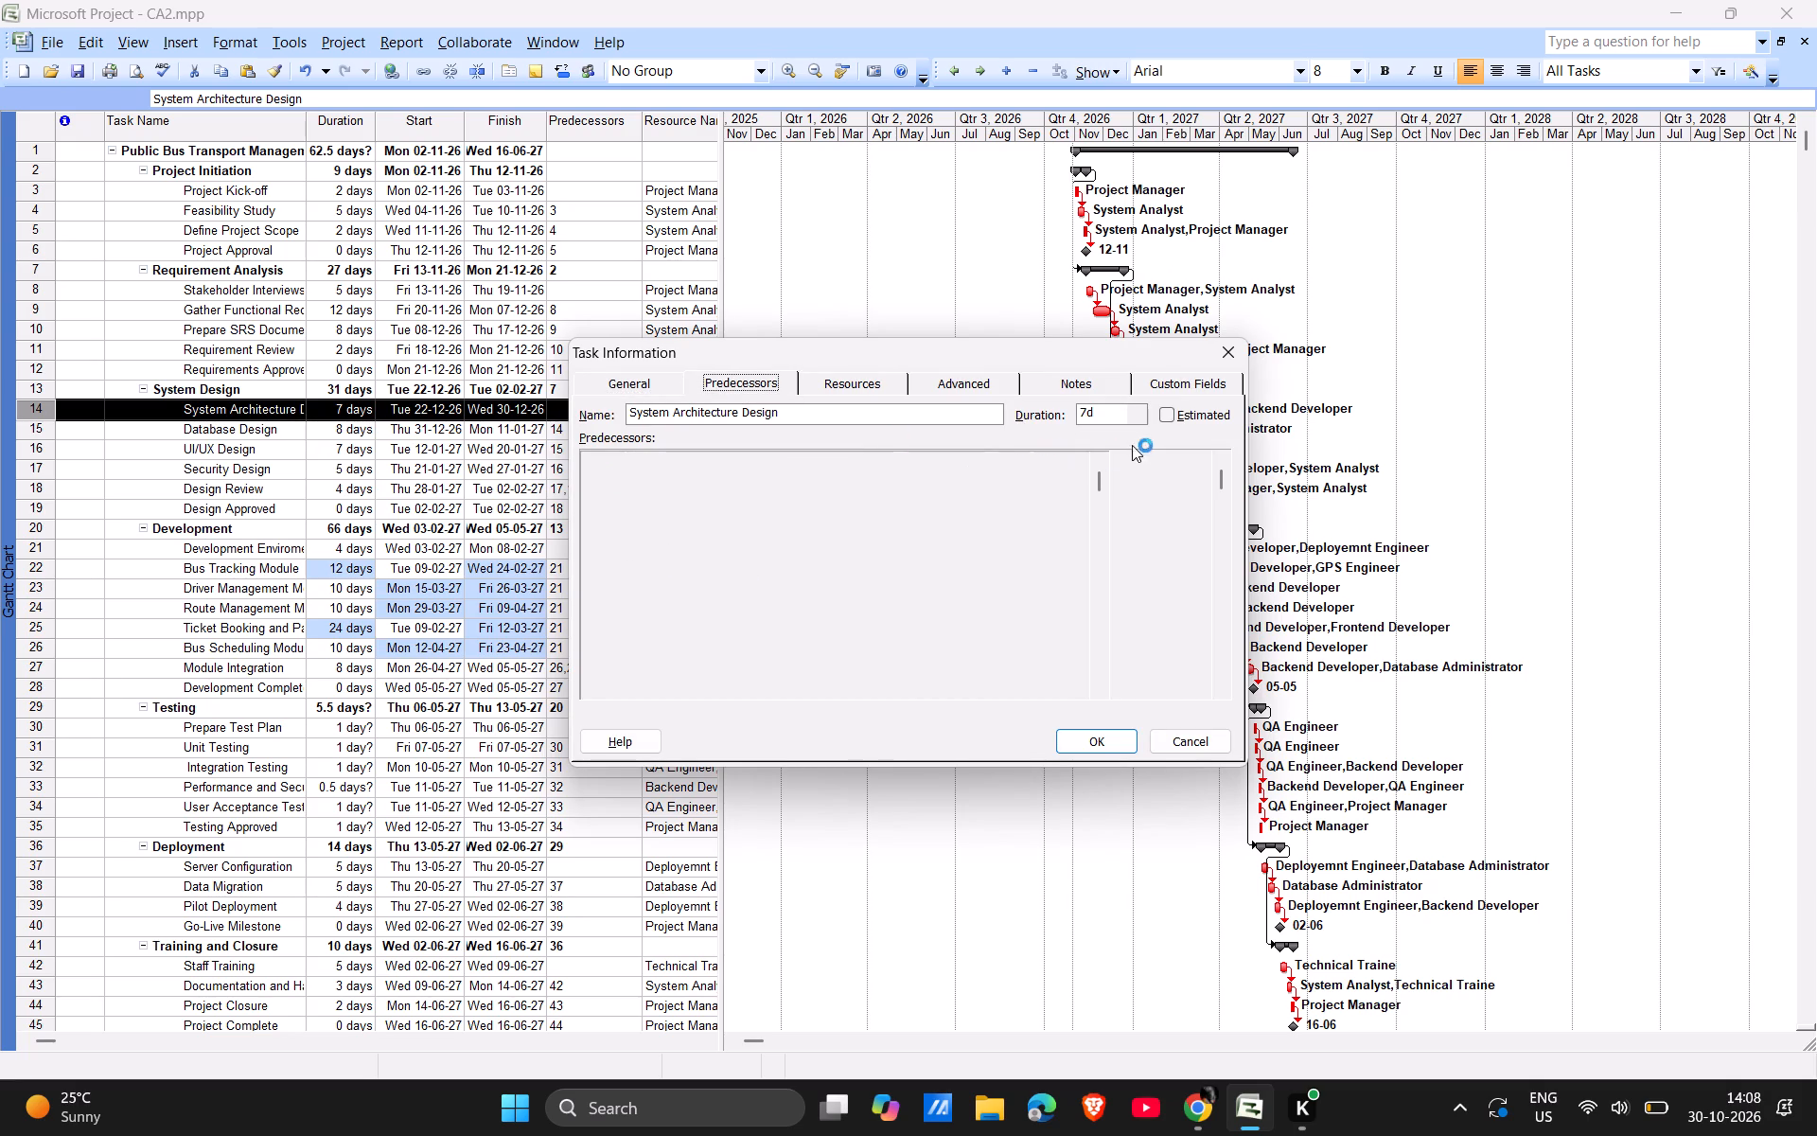
pyautogui.click(1225, 348)
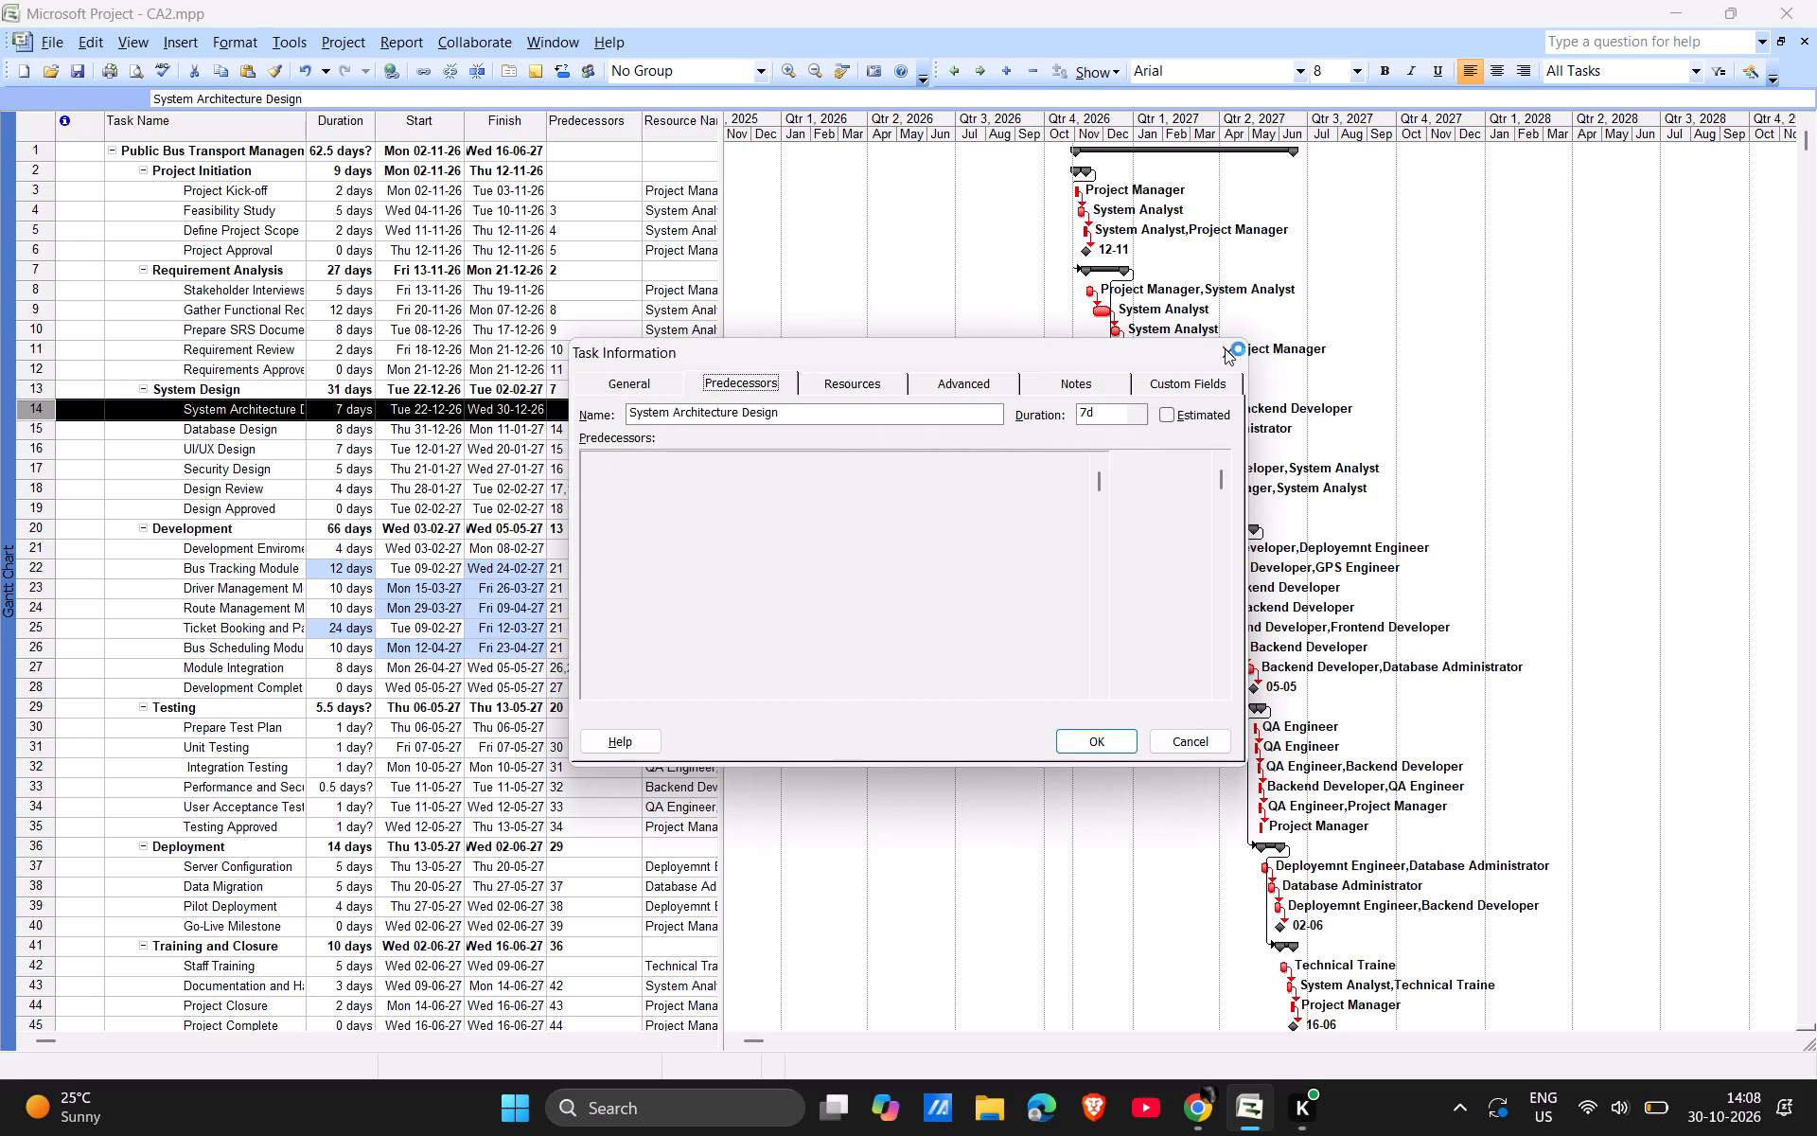
pyautogui.click(1225, 348)
pyautogui.click(1072, 729)
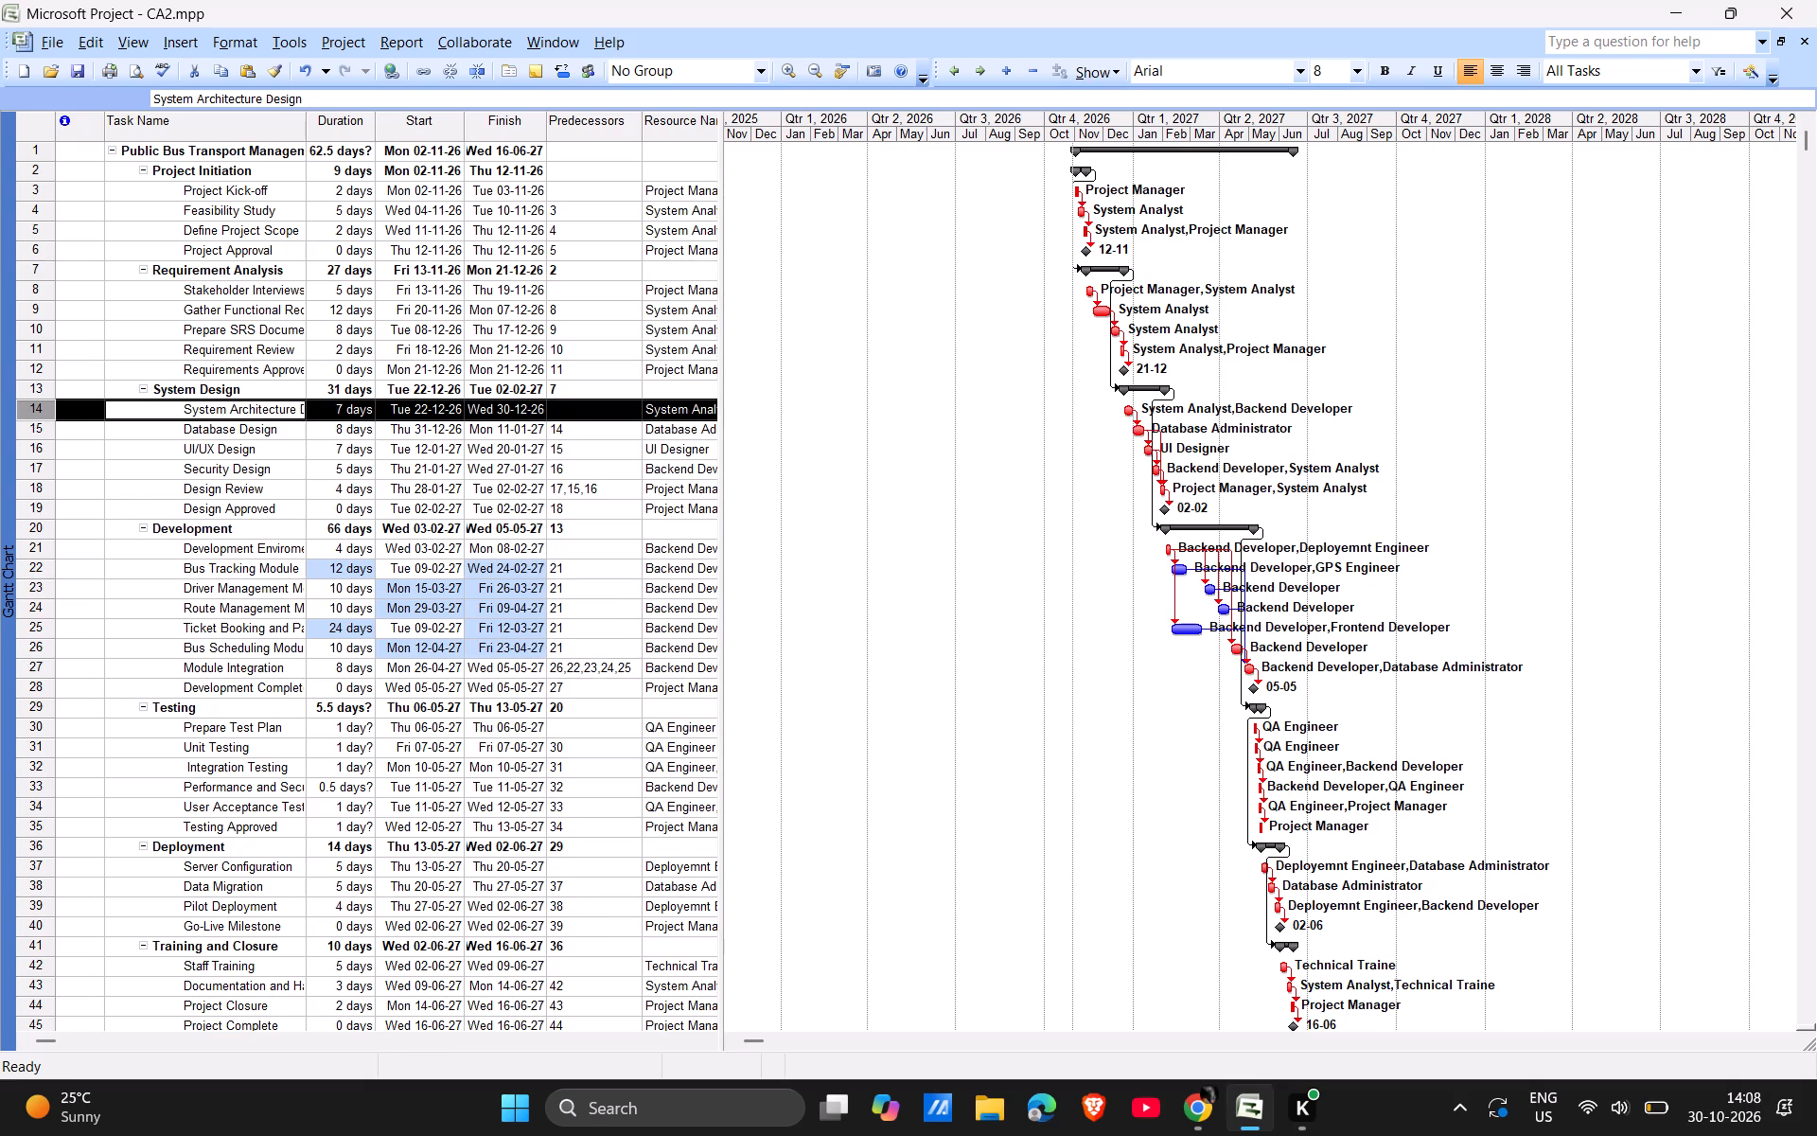
# Check the predecessors in the task information of Stakeholder Interviews and close it without changes.
pyautogui.click(201, 298)
pyautogui.doubleClick(198, 288)
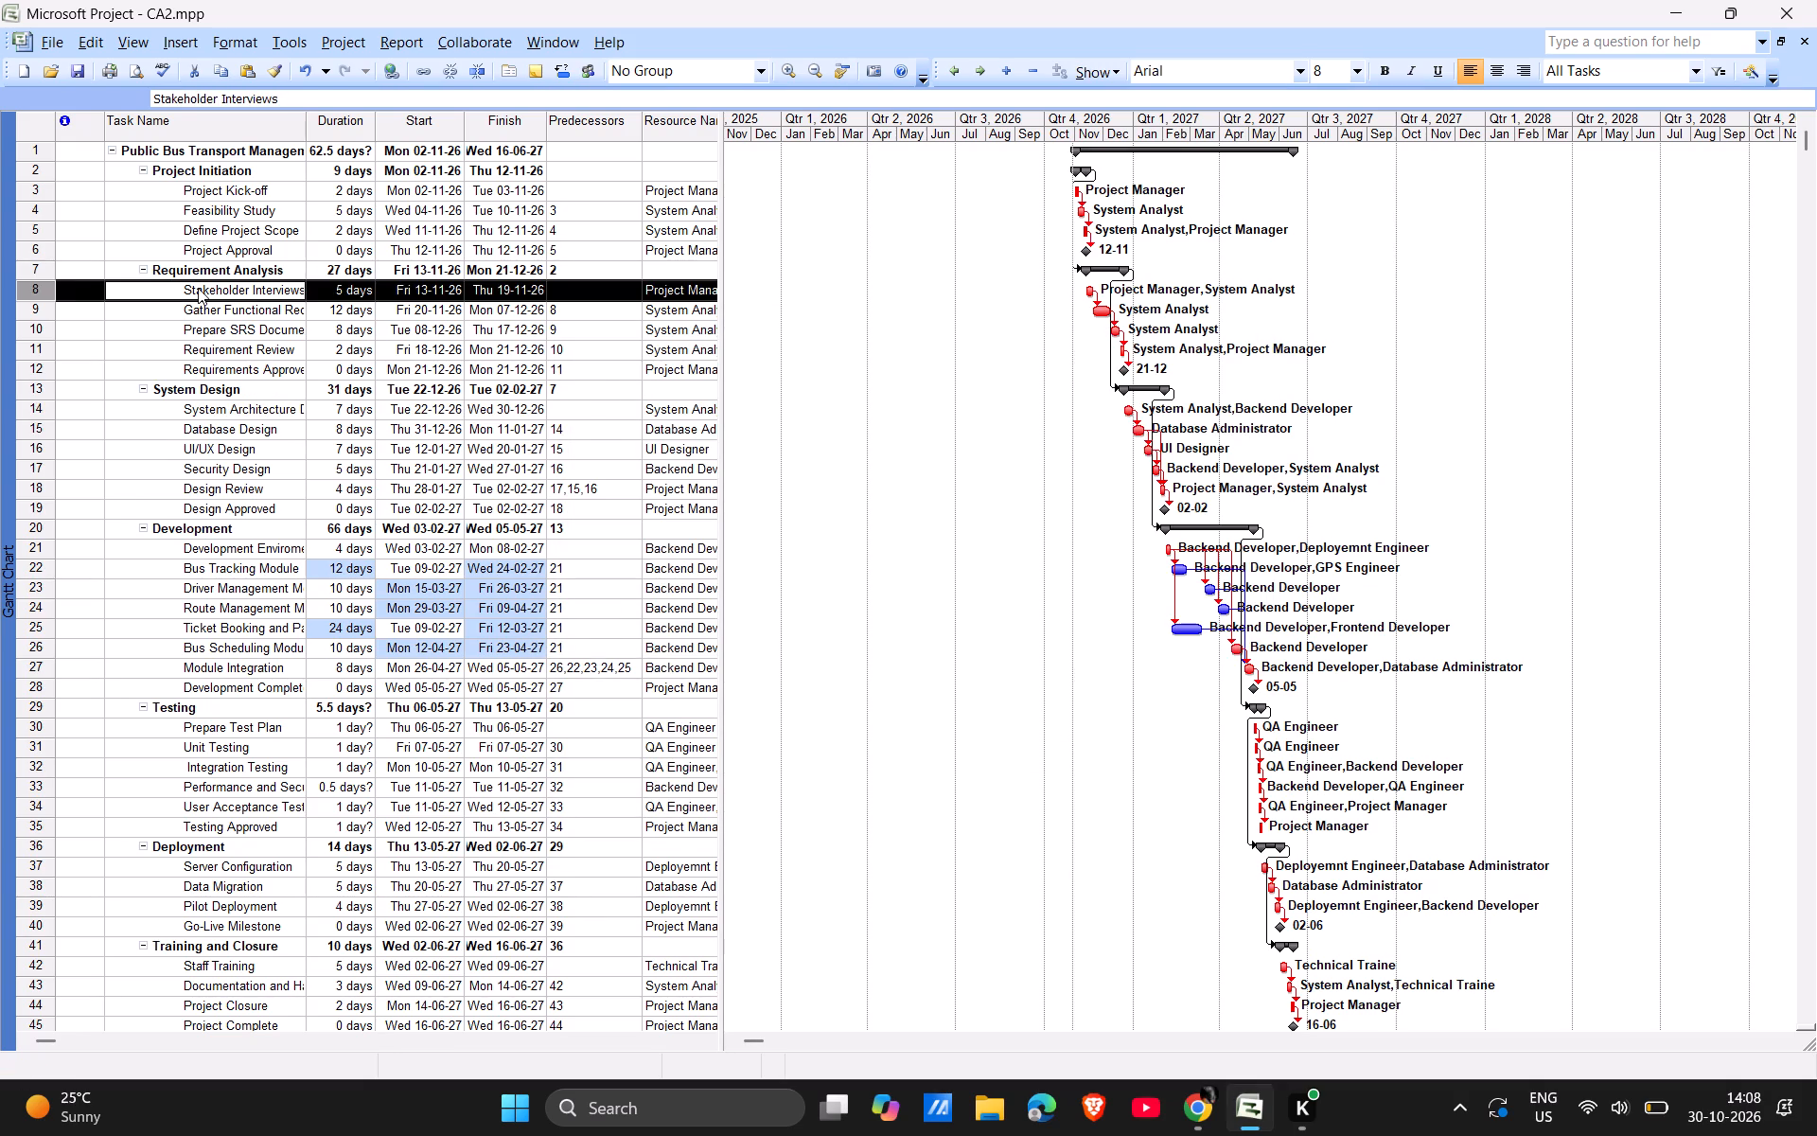
pyautogui.click(765, 382)
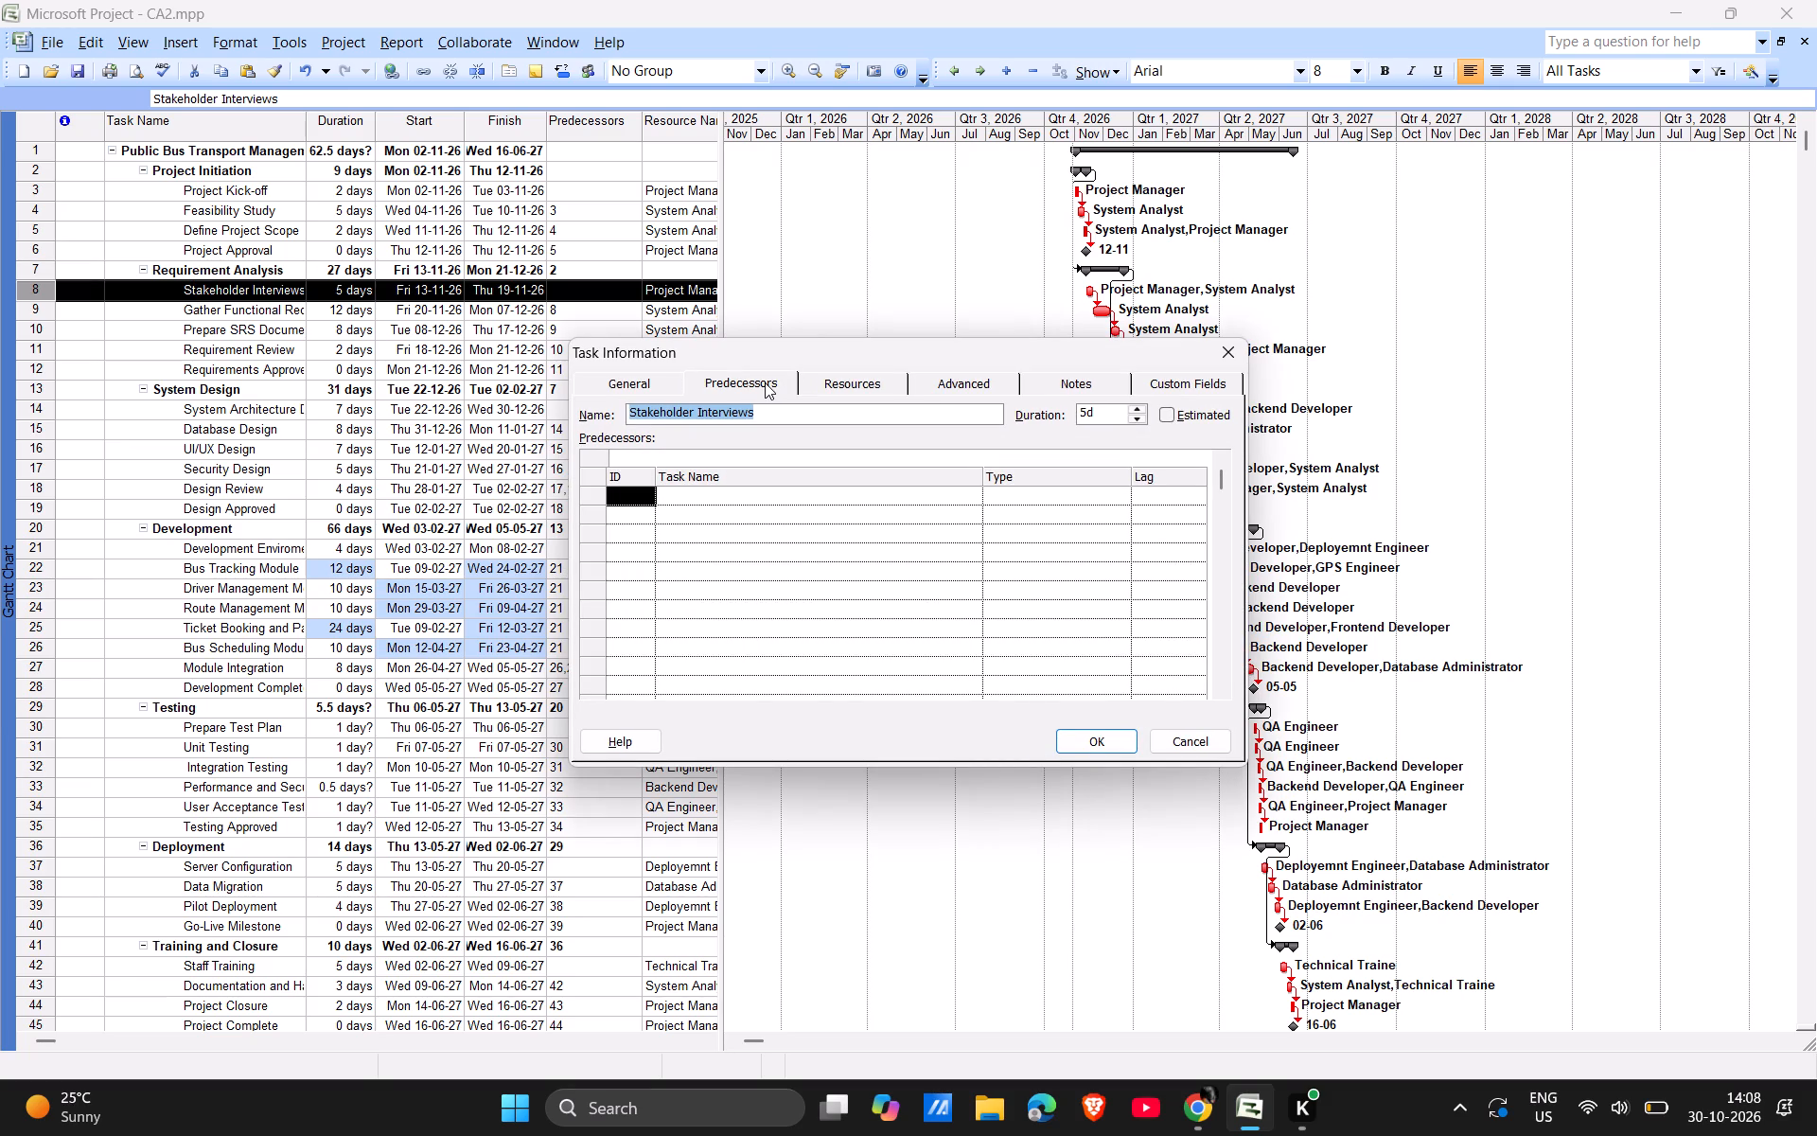
pyautogui.click(763, 382)
pyautogui.click(746, 378)
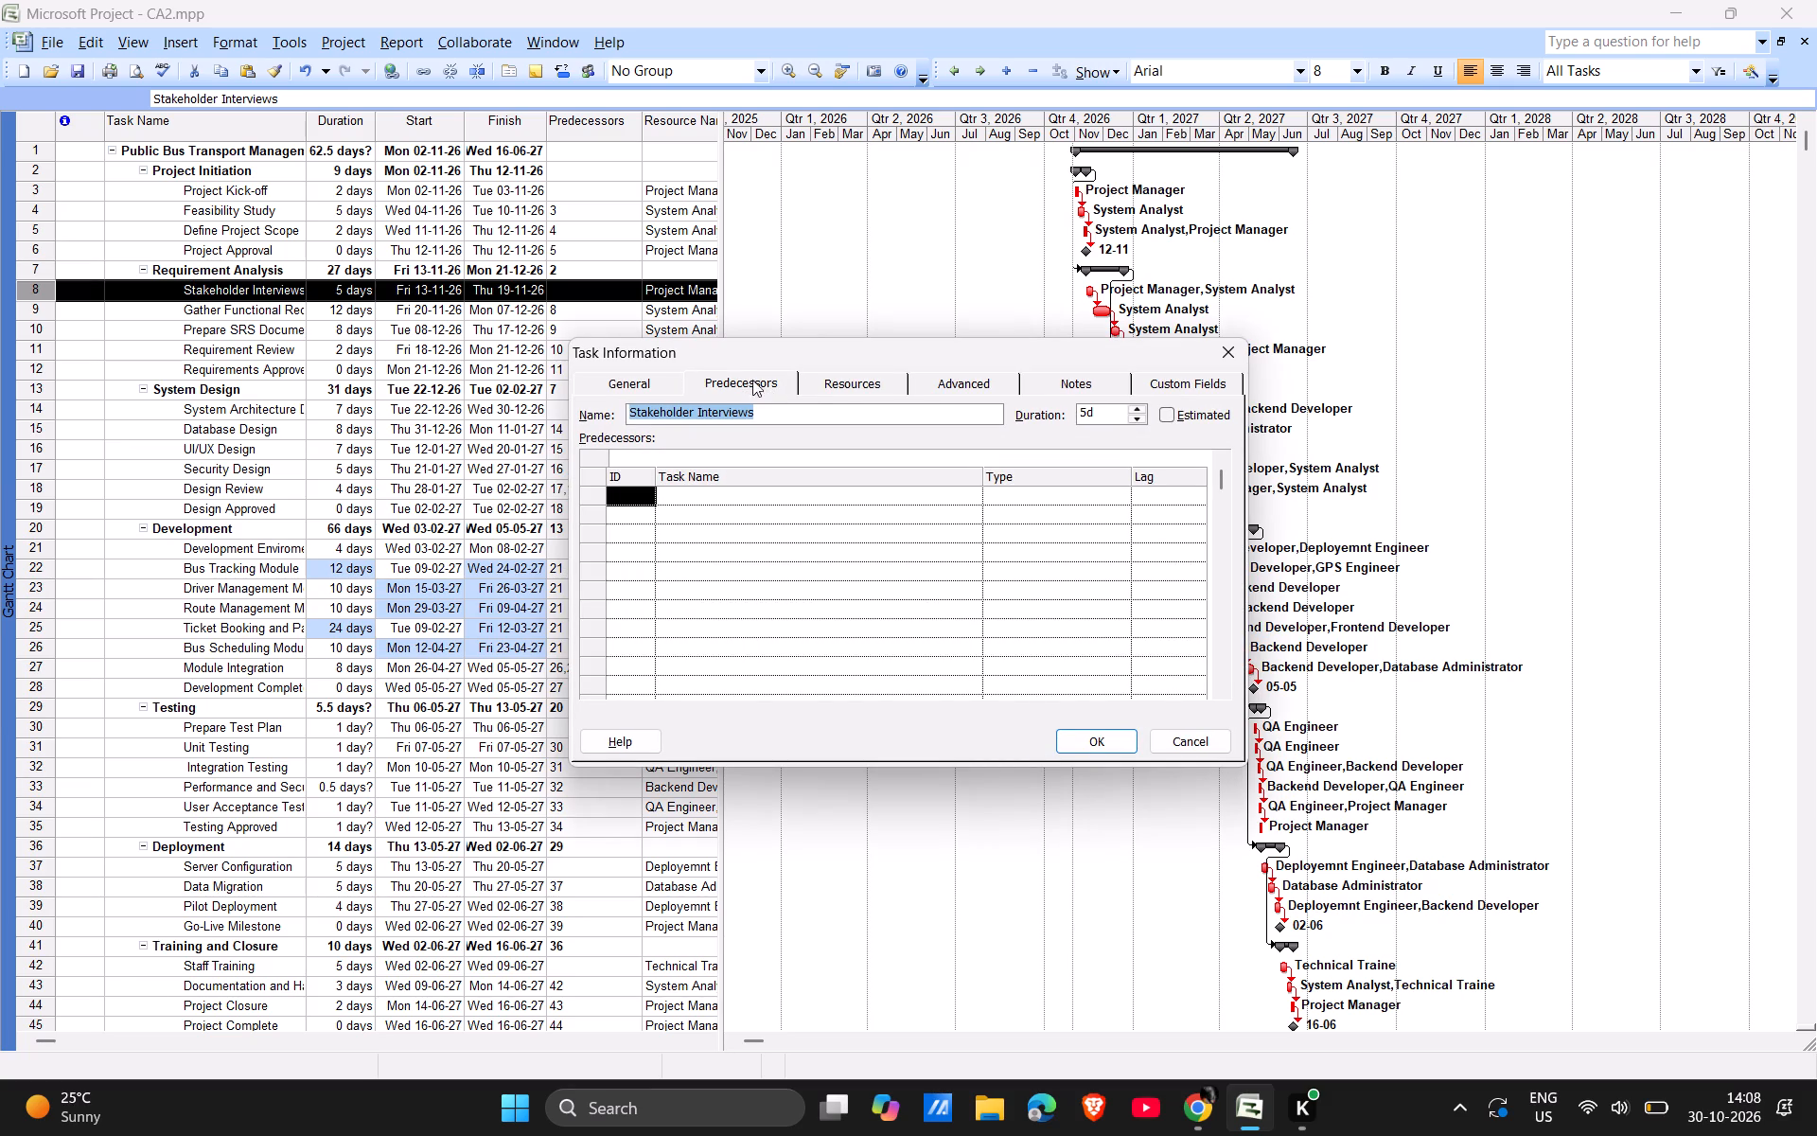
pyautogui.click(838, 380)
pyautogui.click(751, 382)
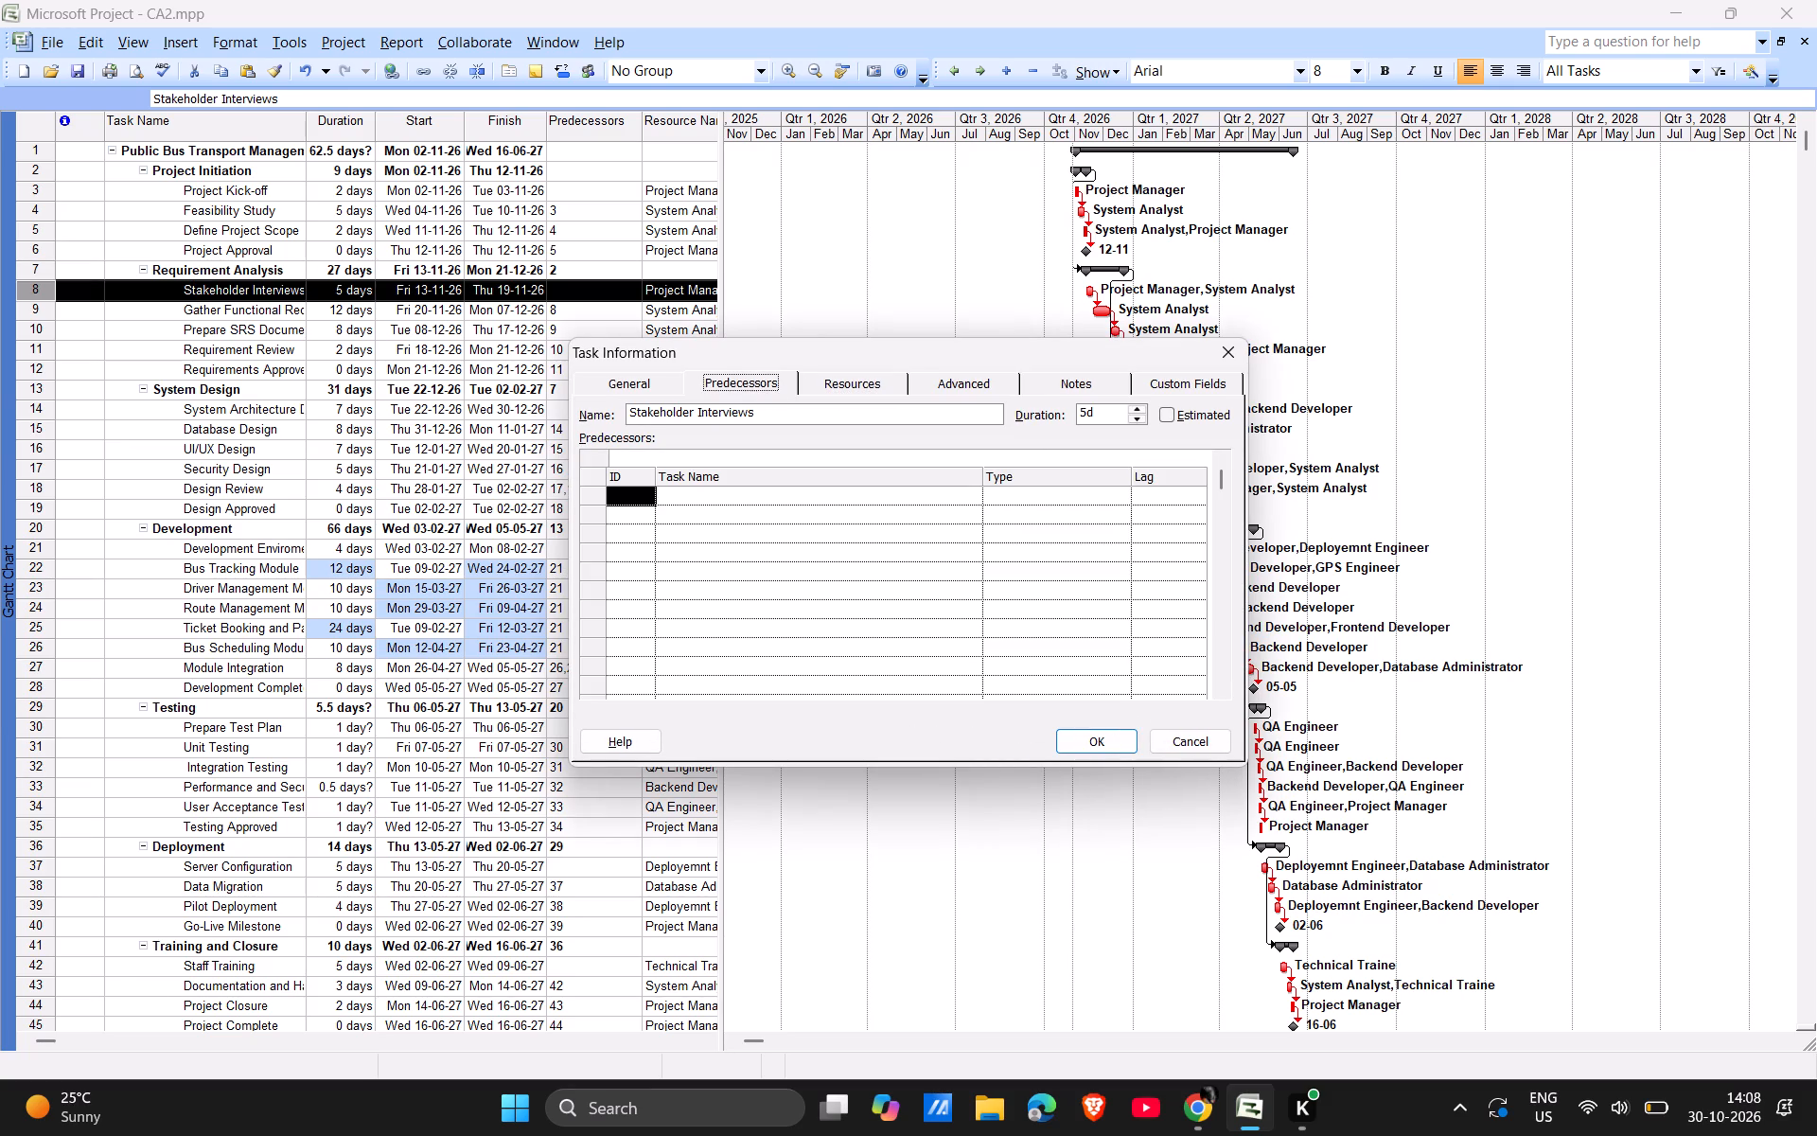
pyautogui.click(1066, 500)
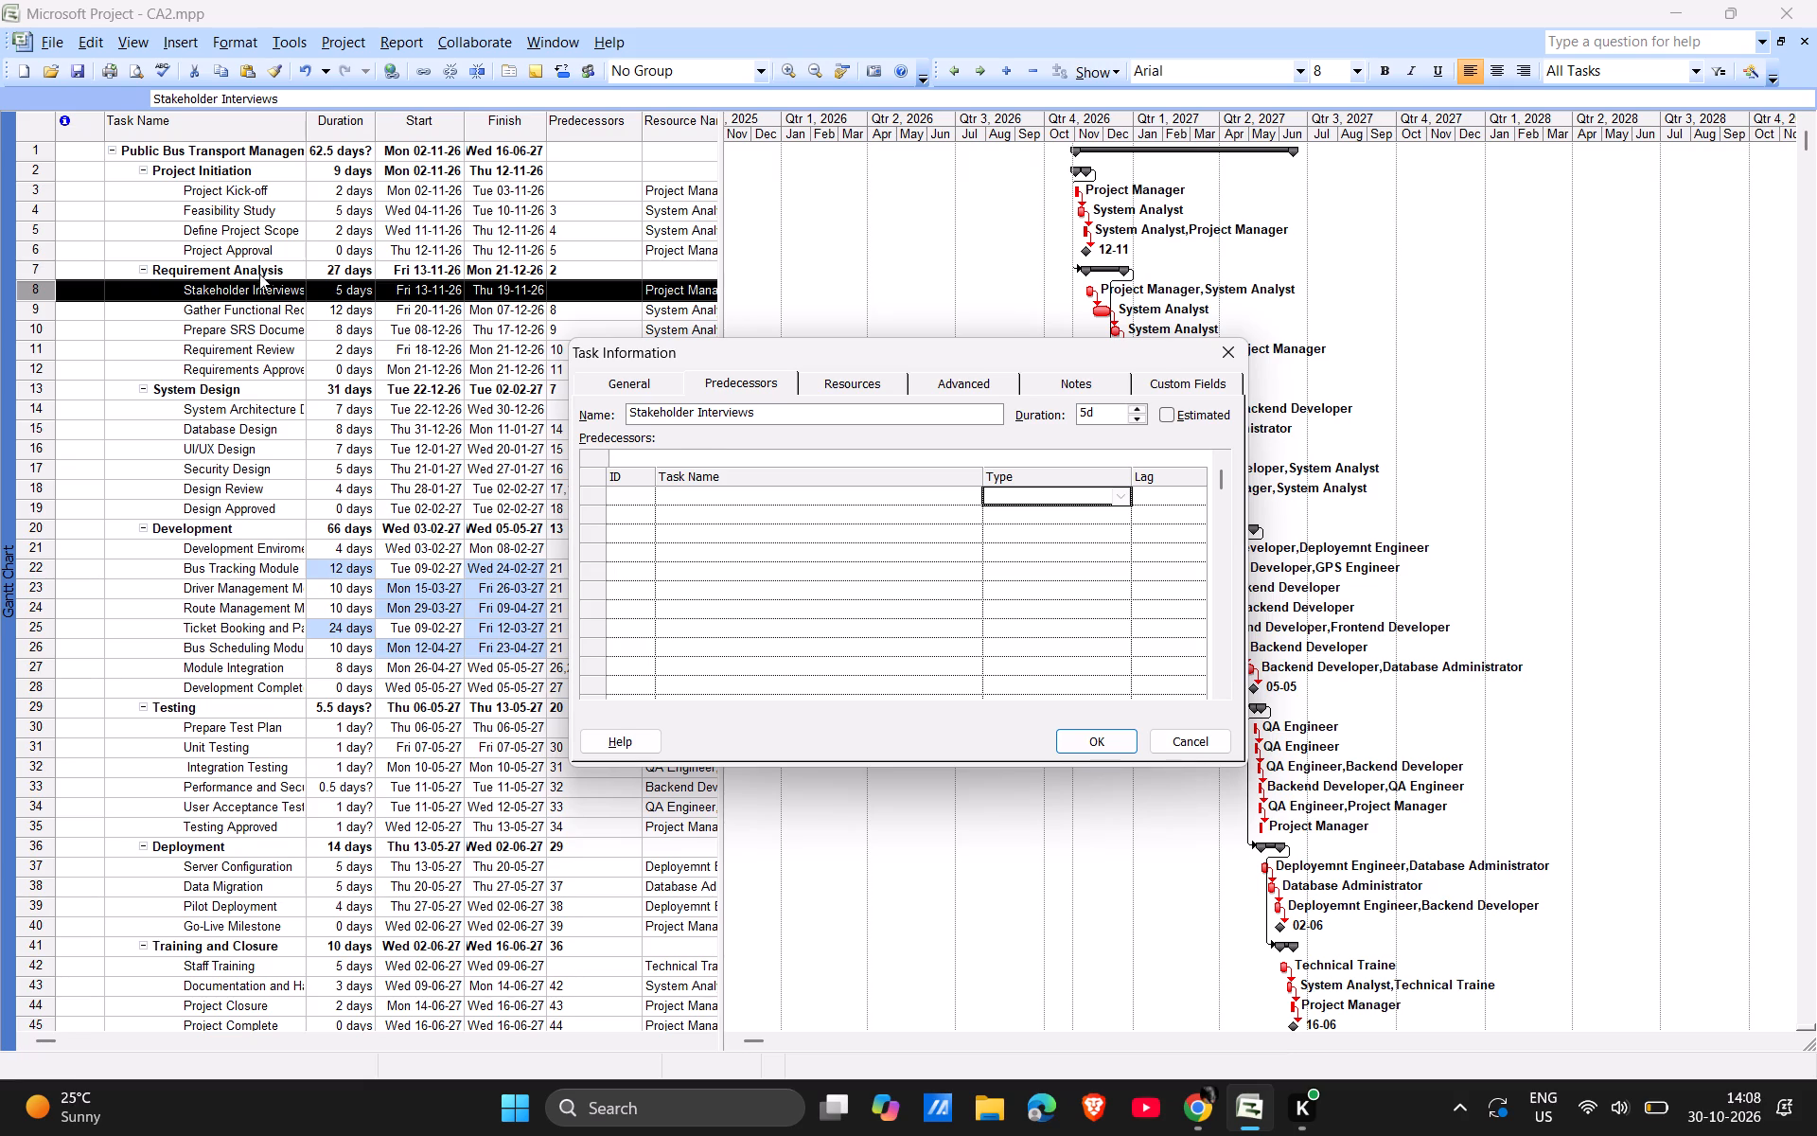
pyautogui.doubleClick(238, 301)
pyautogui.click(233, 309)
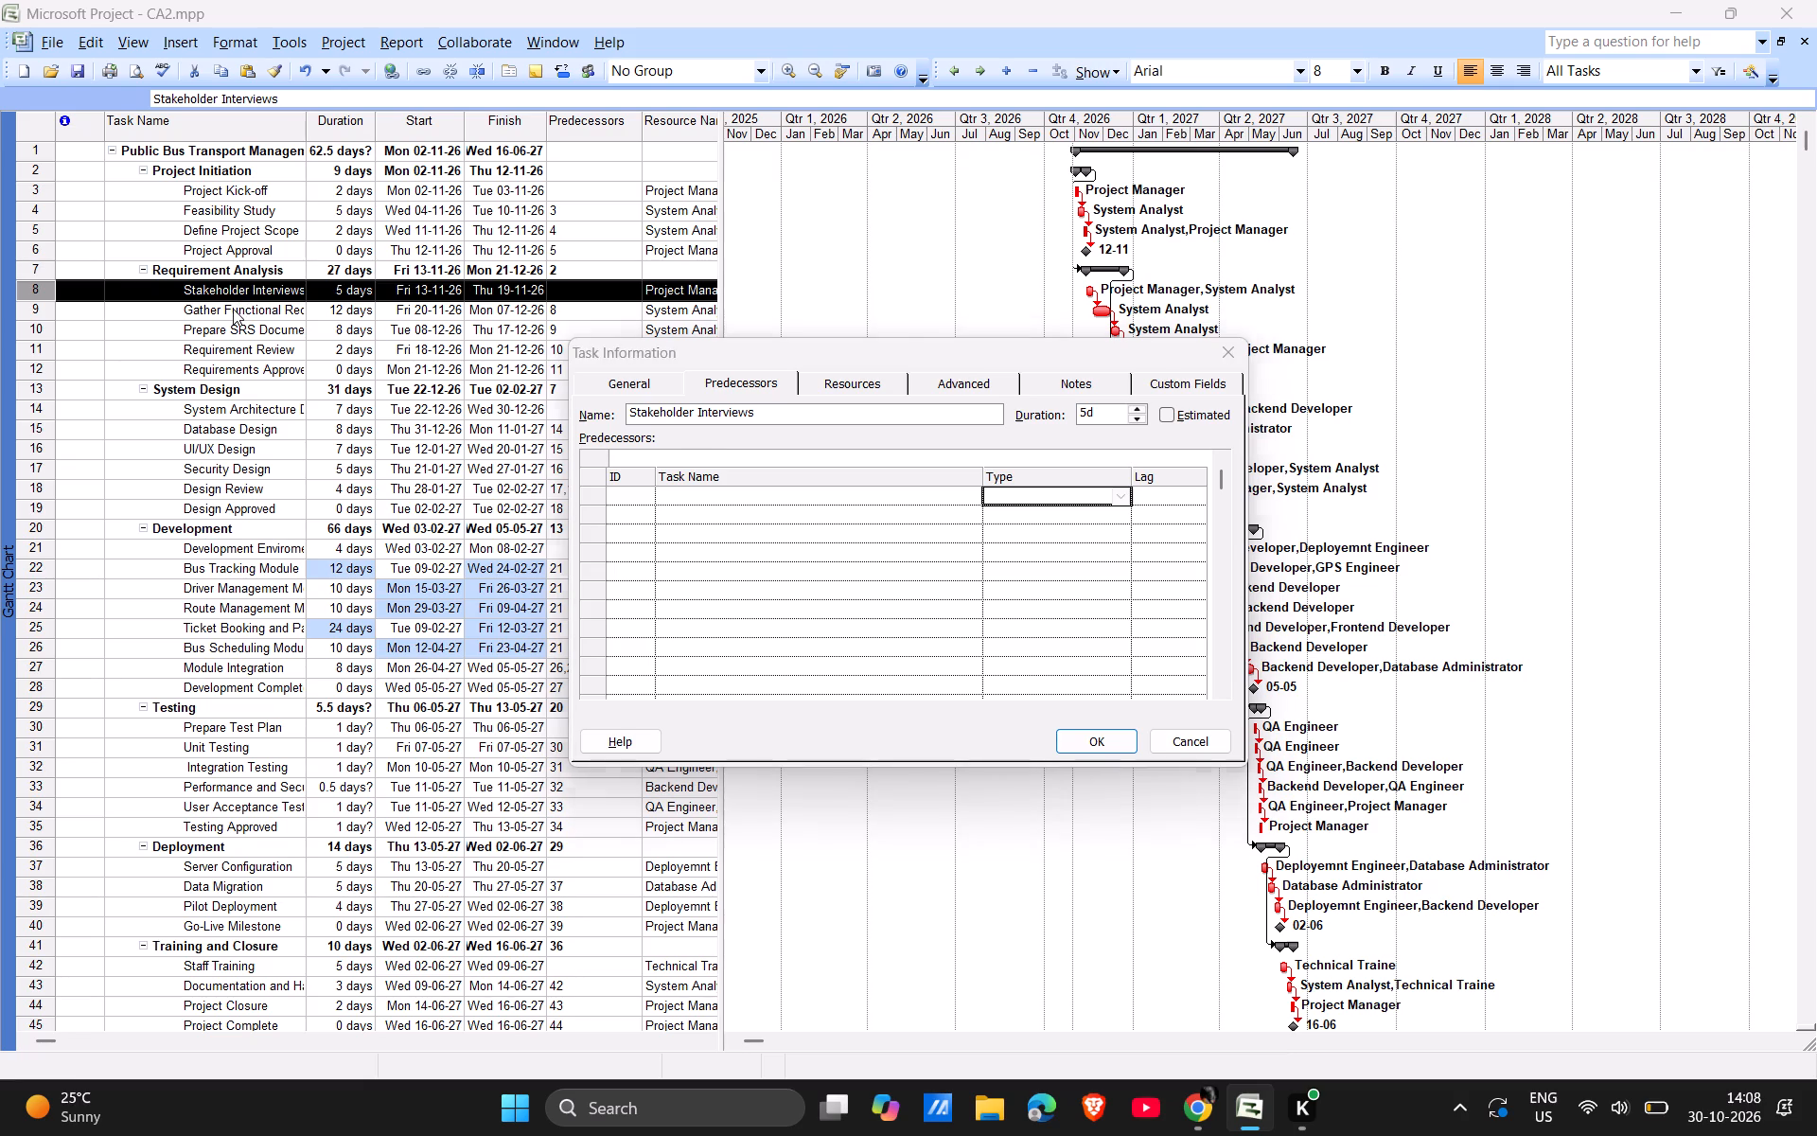
pyautogui.click(1215, 354)
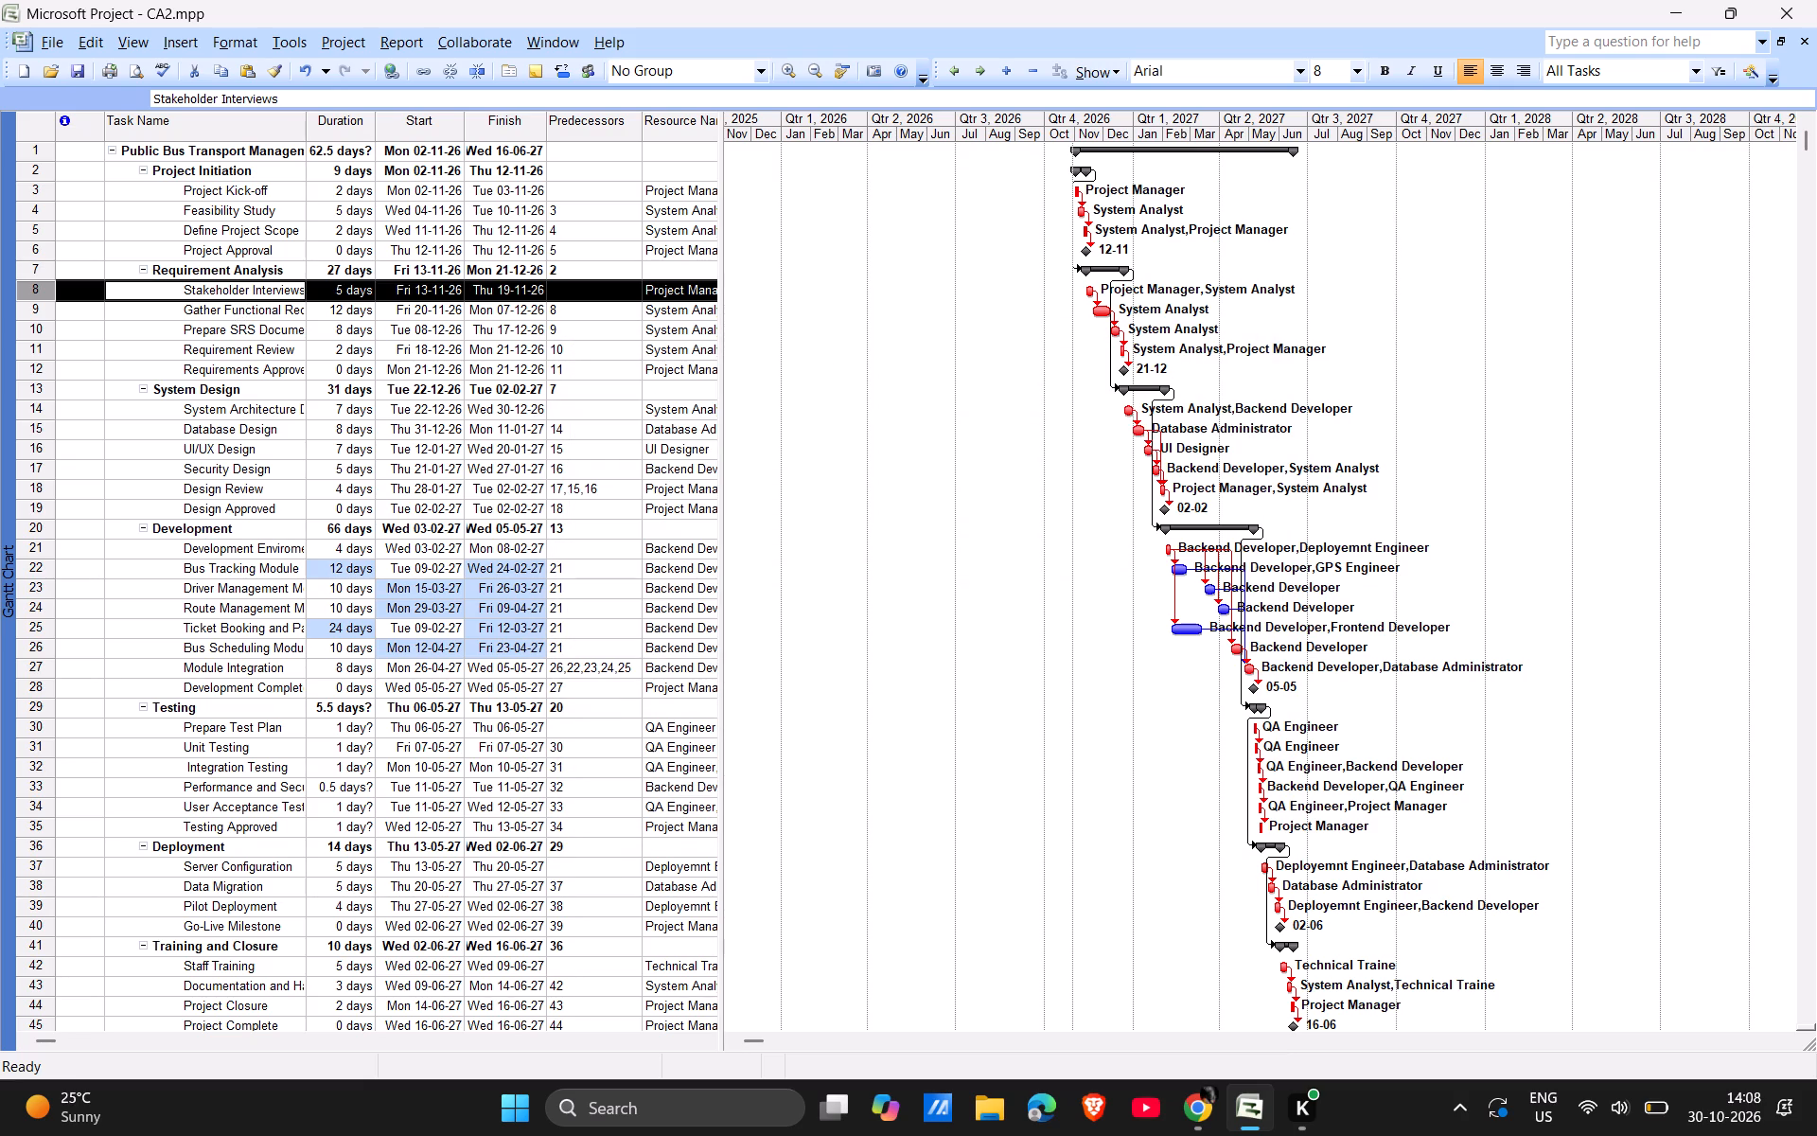
# Select all project tasks, from Public Bus Transport Management System to Project Complete, and link them in sequence.
pyautogui.scroll(1, 332, 412)
pyautogui.moveTo(109, 142); pyautogui.dragTo(703, 790)
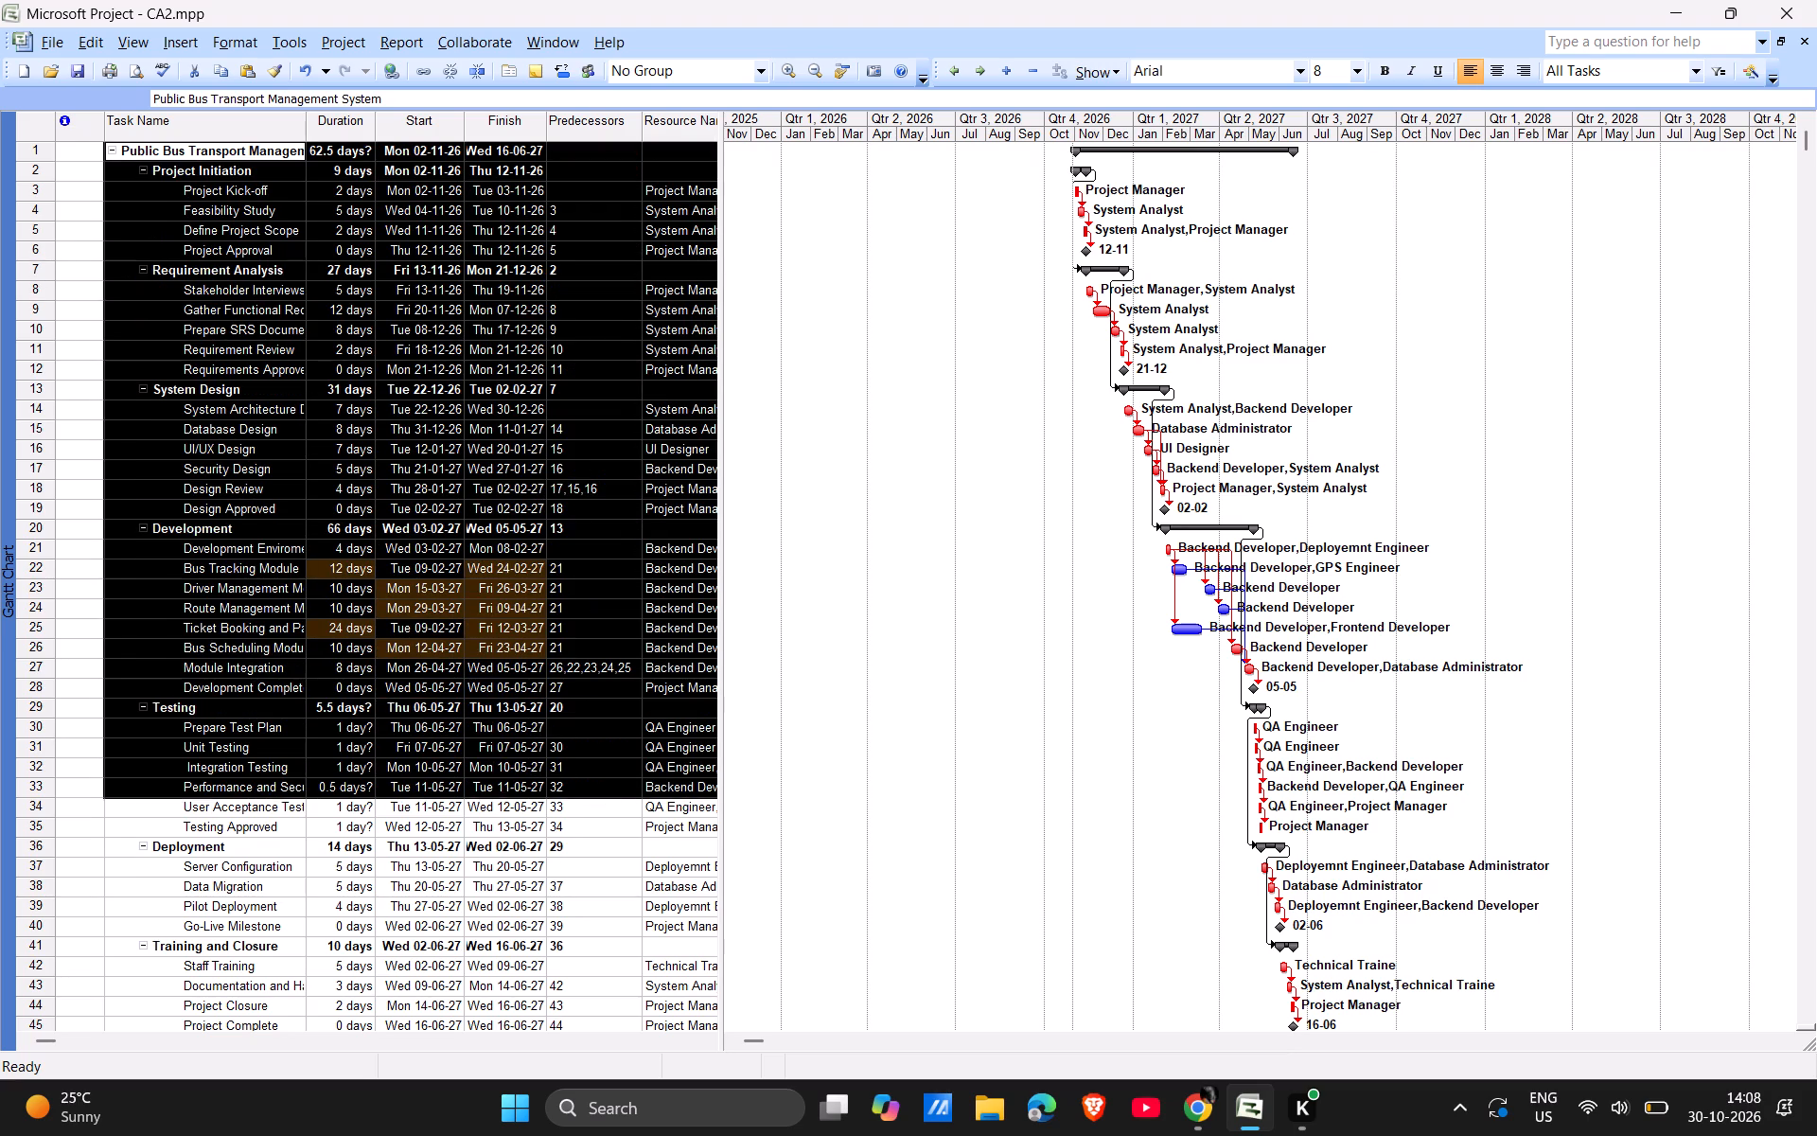
pyautogui.moveTo(703, 790); pyautogui.dragTo(700, 1134)
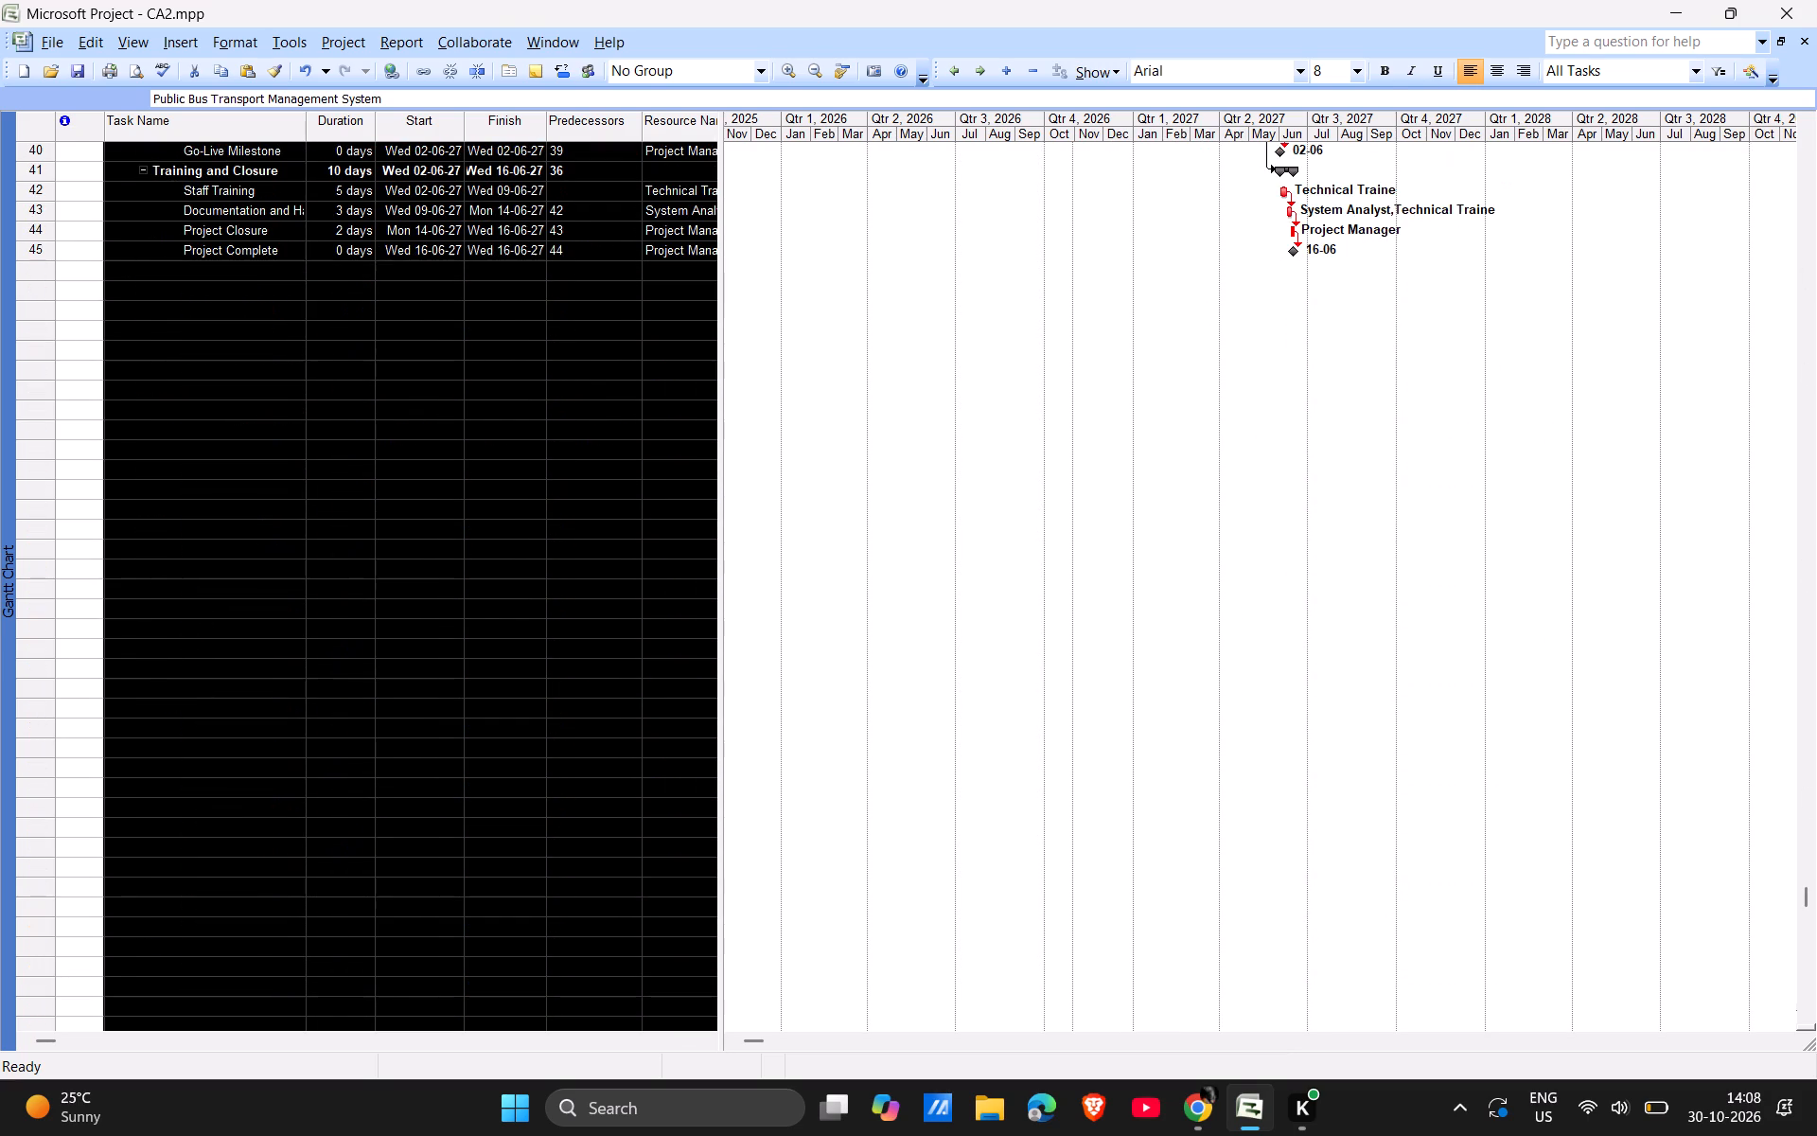
pyautogui.click(419, 62)
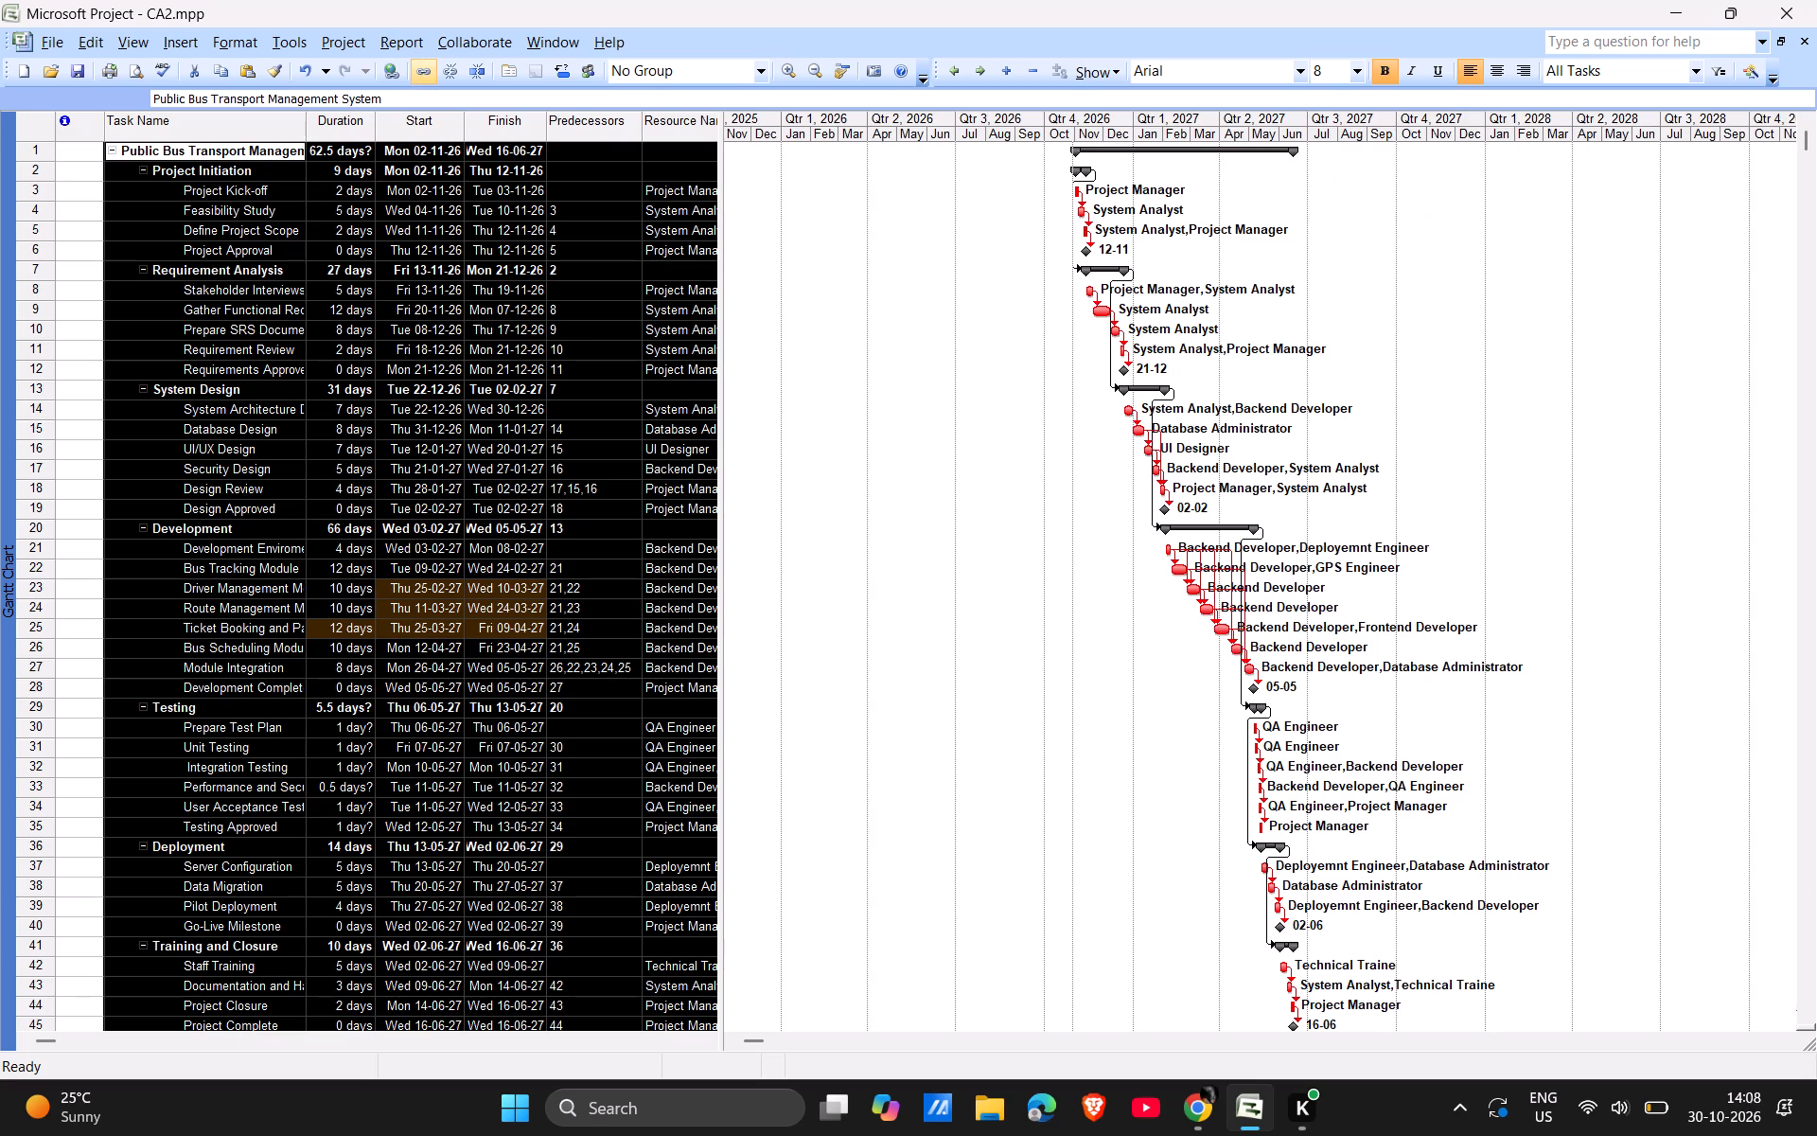
pyautogui.click(606, 447)
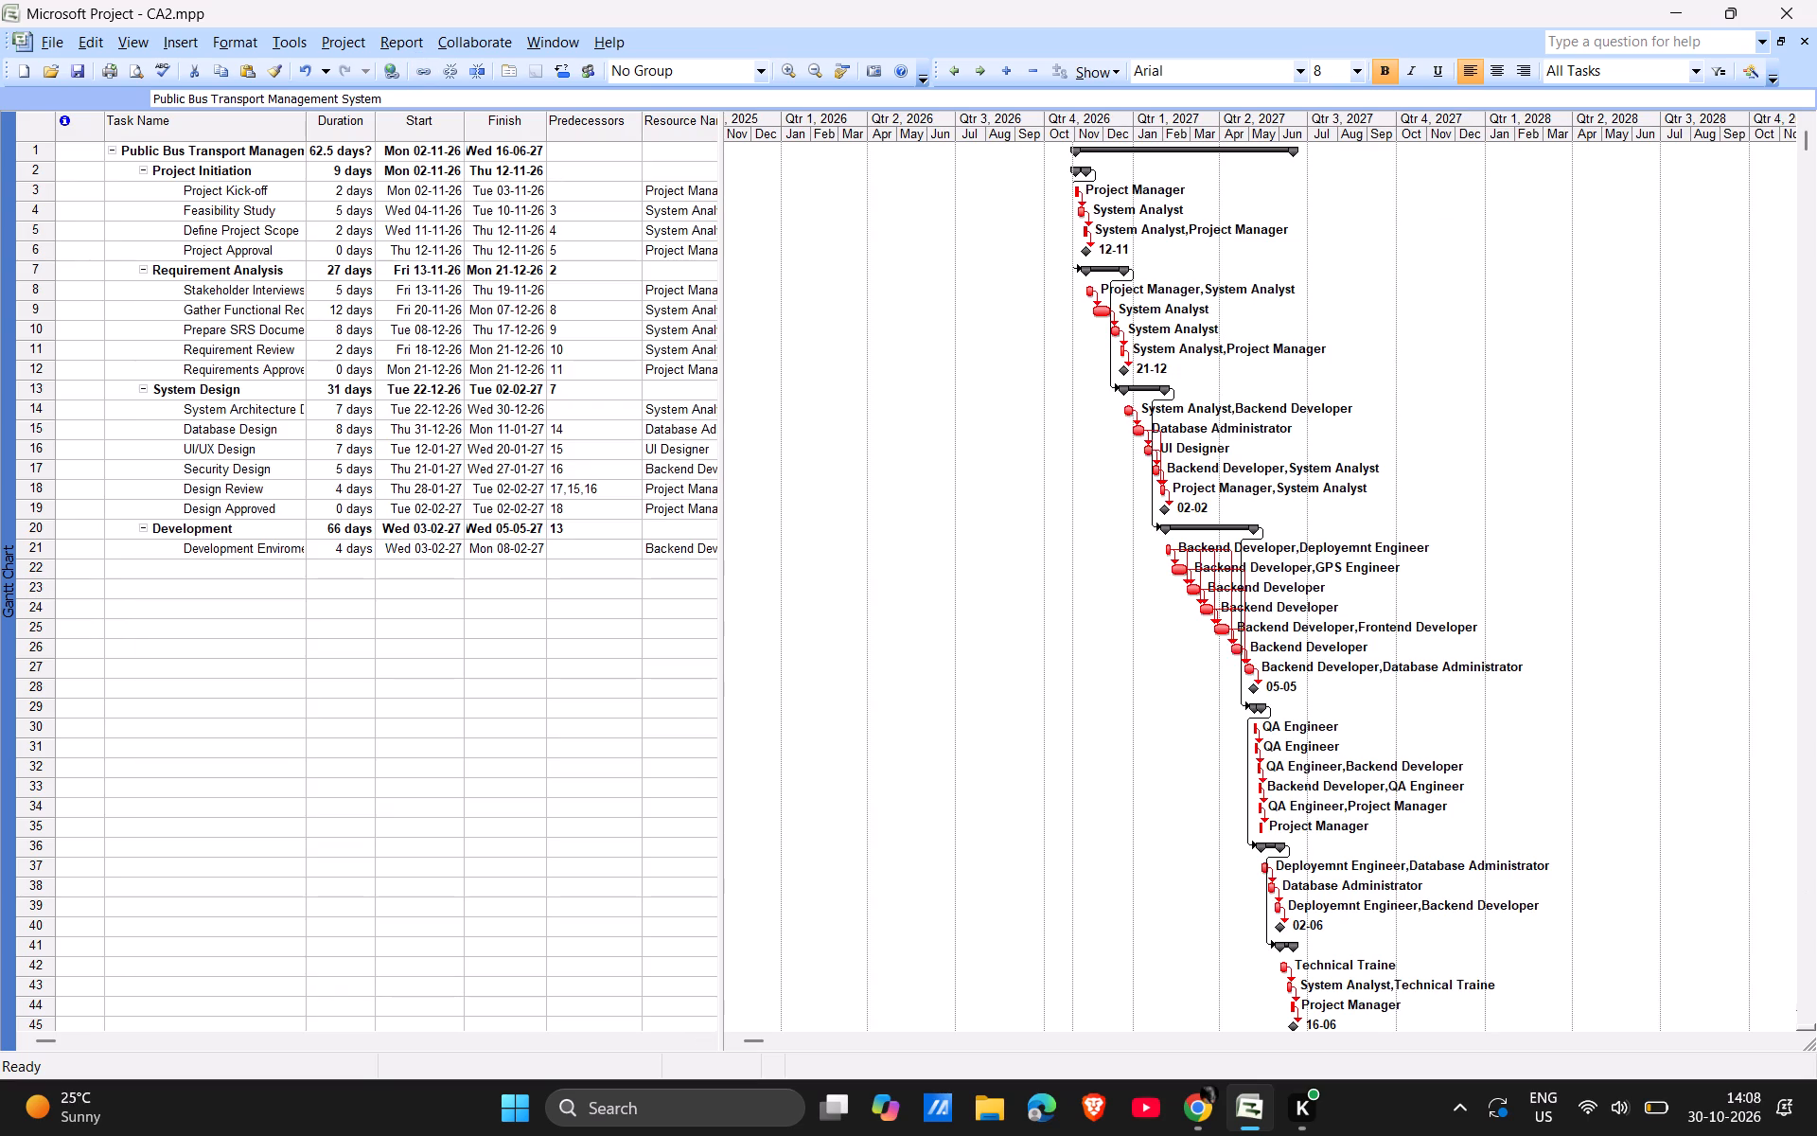
# Set the link type of Gather Functional Requirements' predecessor, Stakeholder Interviews, to Start-to-Start (SS).
pyautogui.scroll(2, 565, 425)
pyautogui.click(201, 310)
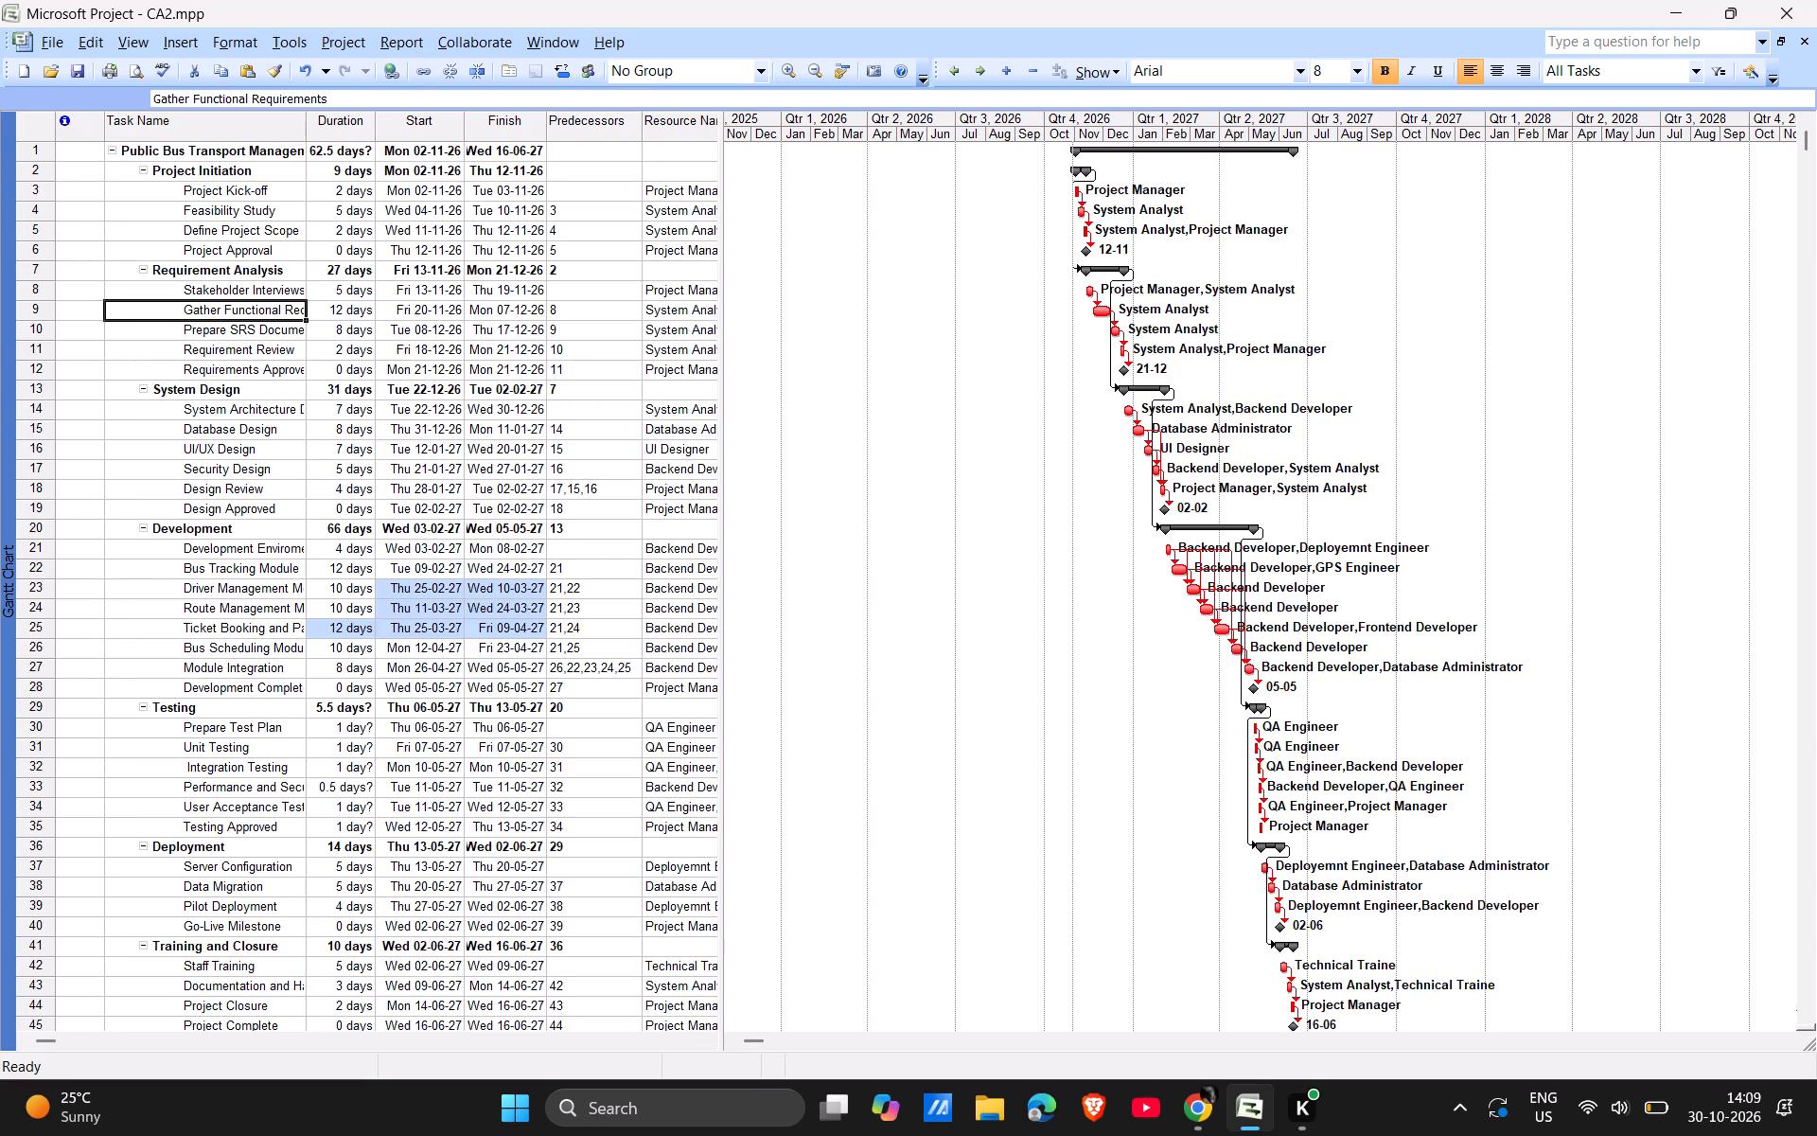
pyautogui.doubleClick(201, 310)
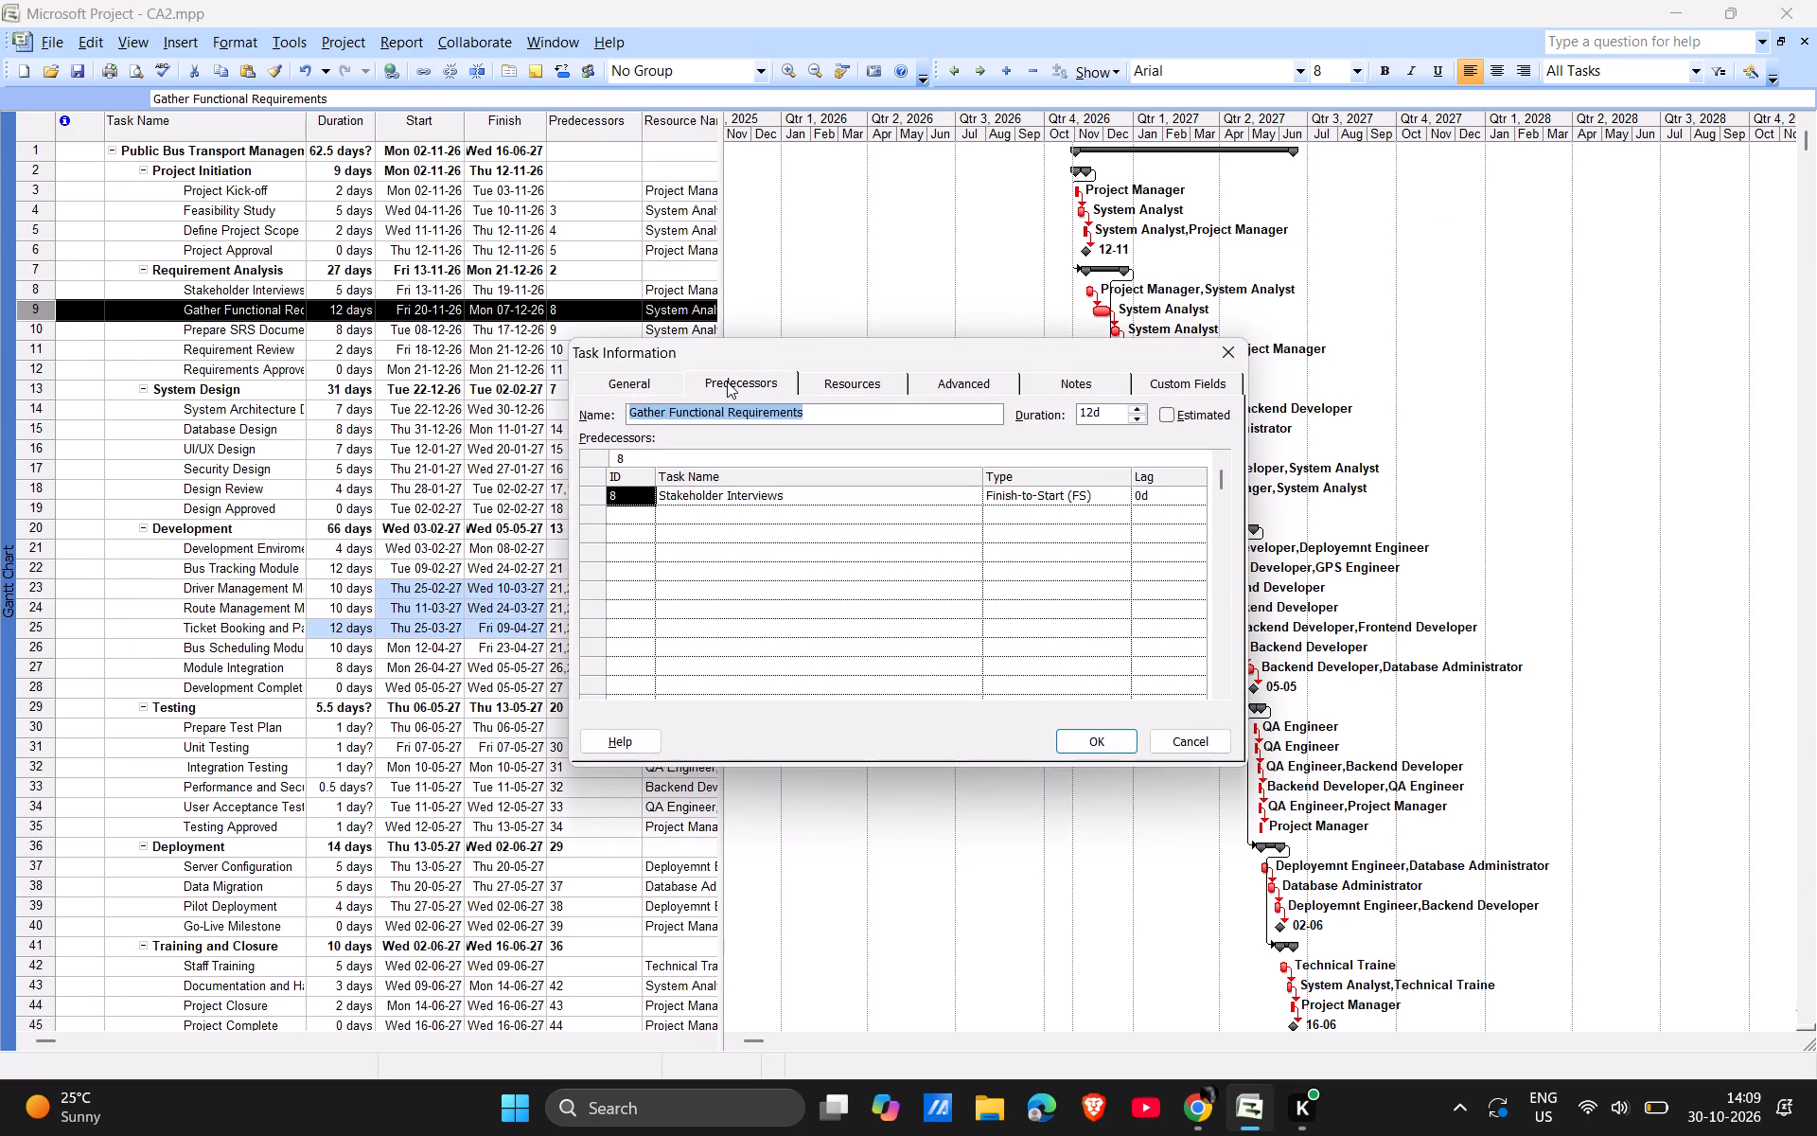
pyautogui.click(727, 382)
pyautogui.click(755, 382)
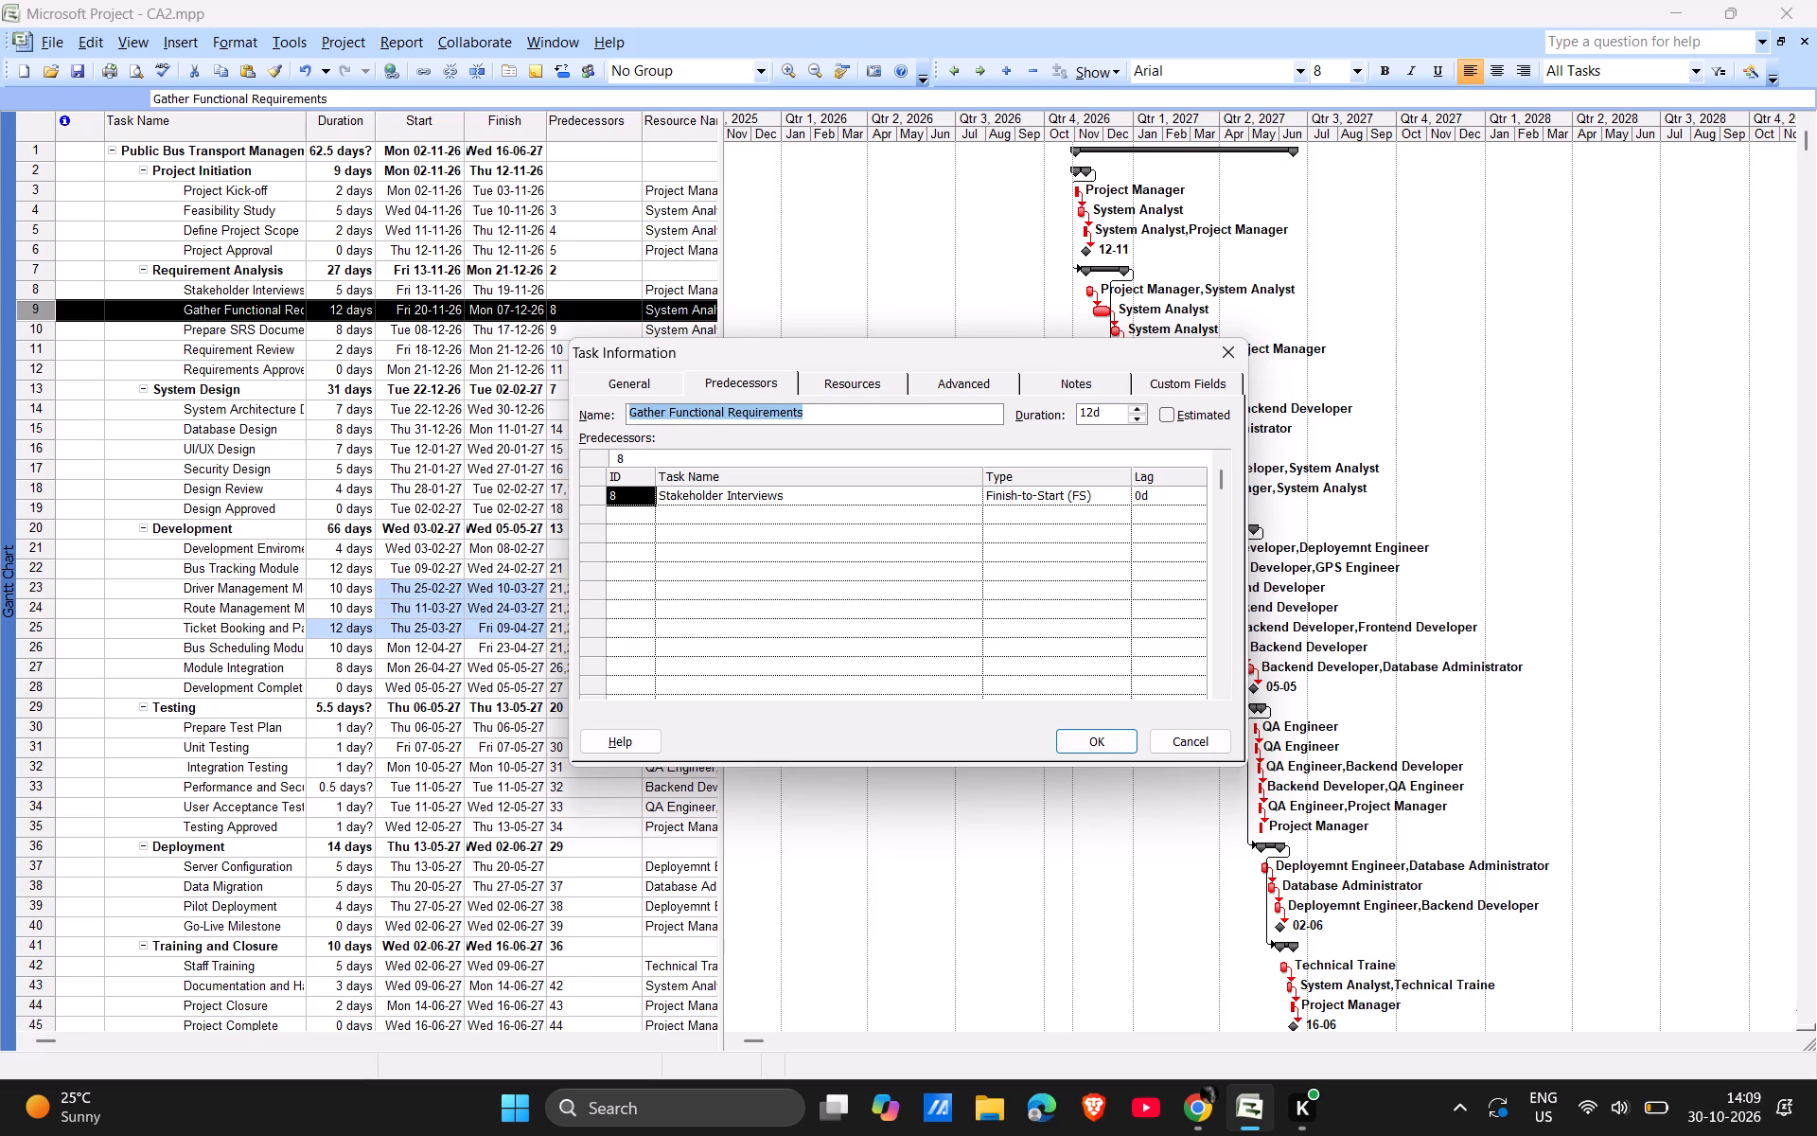
pyautogui.click(1111, 495)
pyautogui.click(1115, 495)
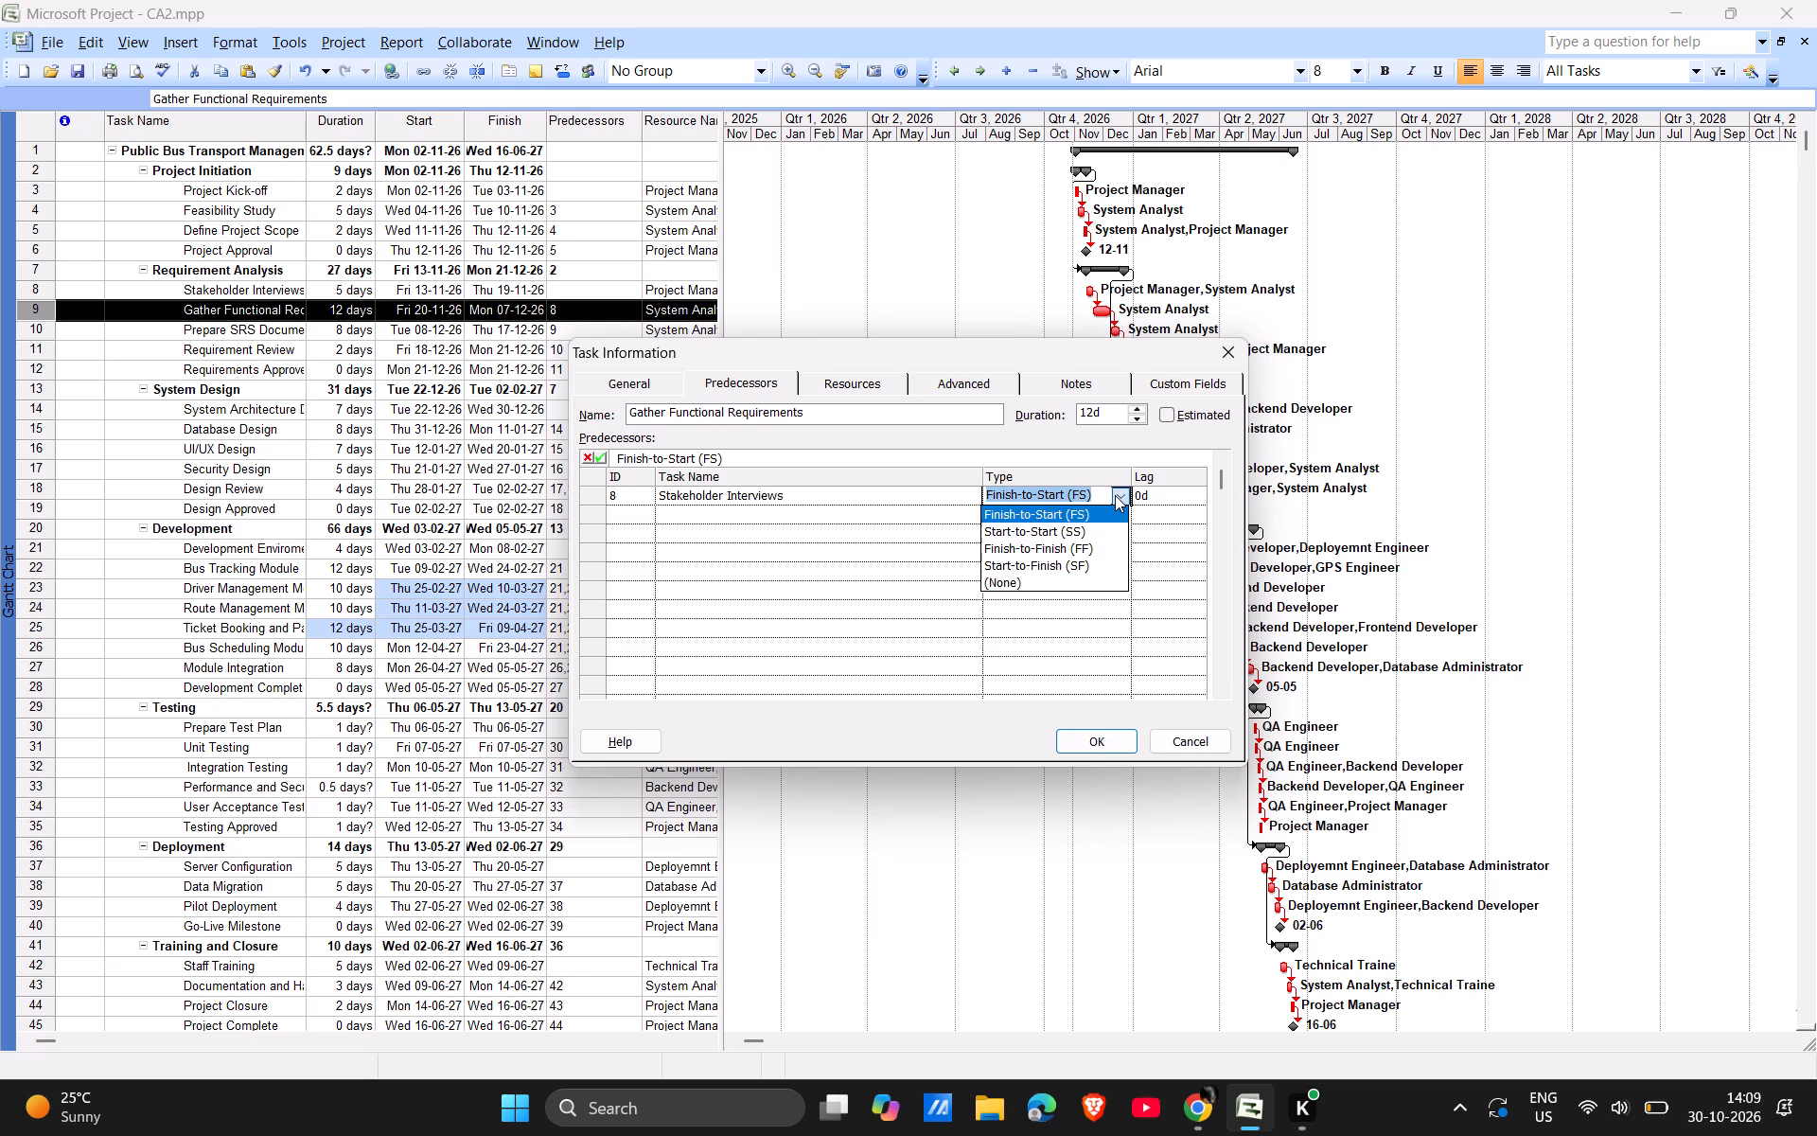
pyautogui.click(1051, 531)
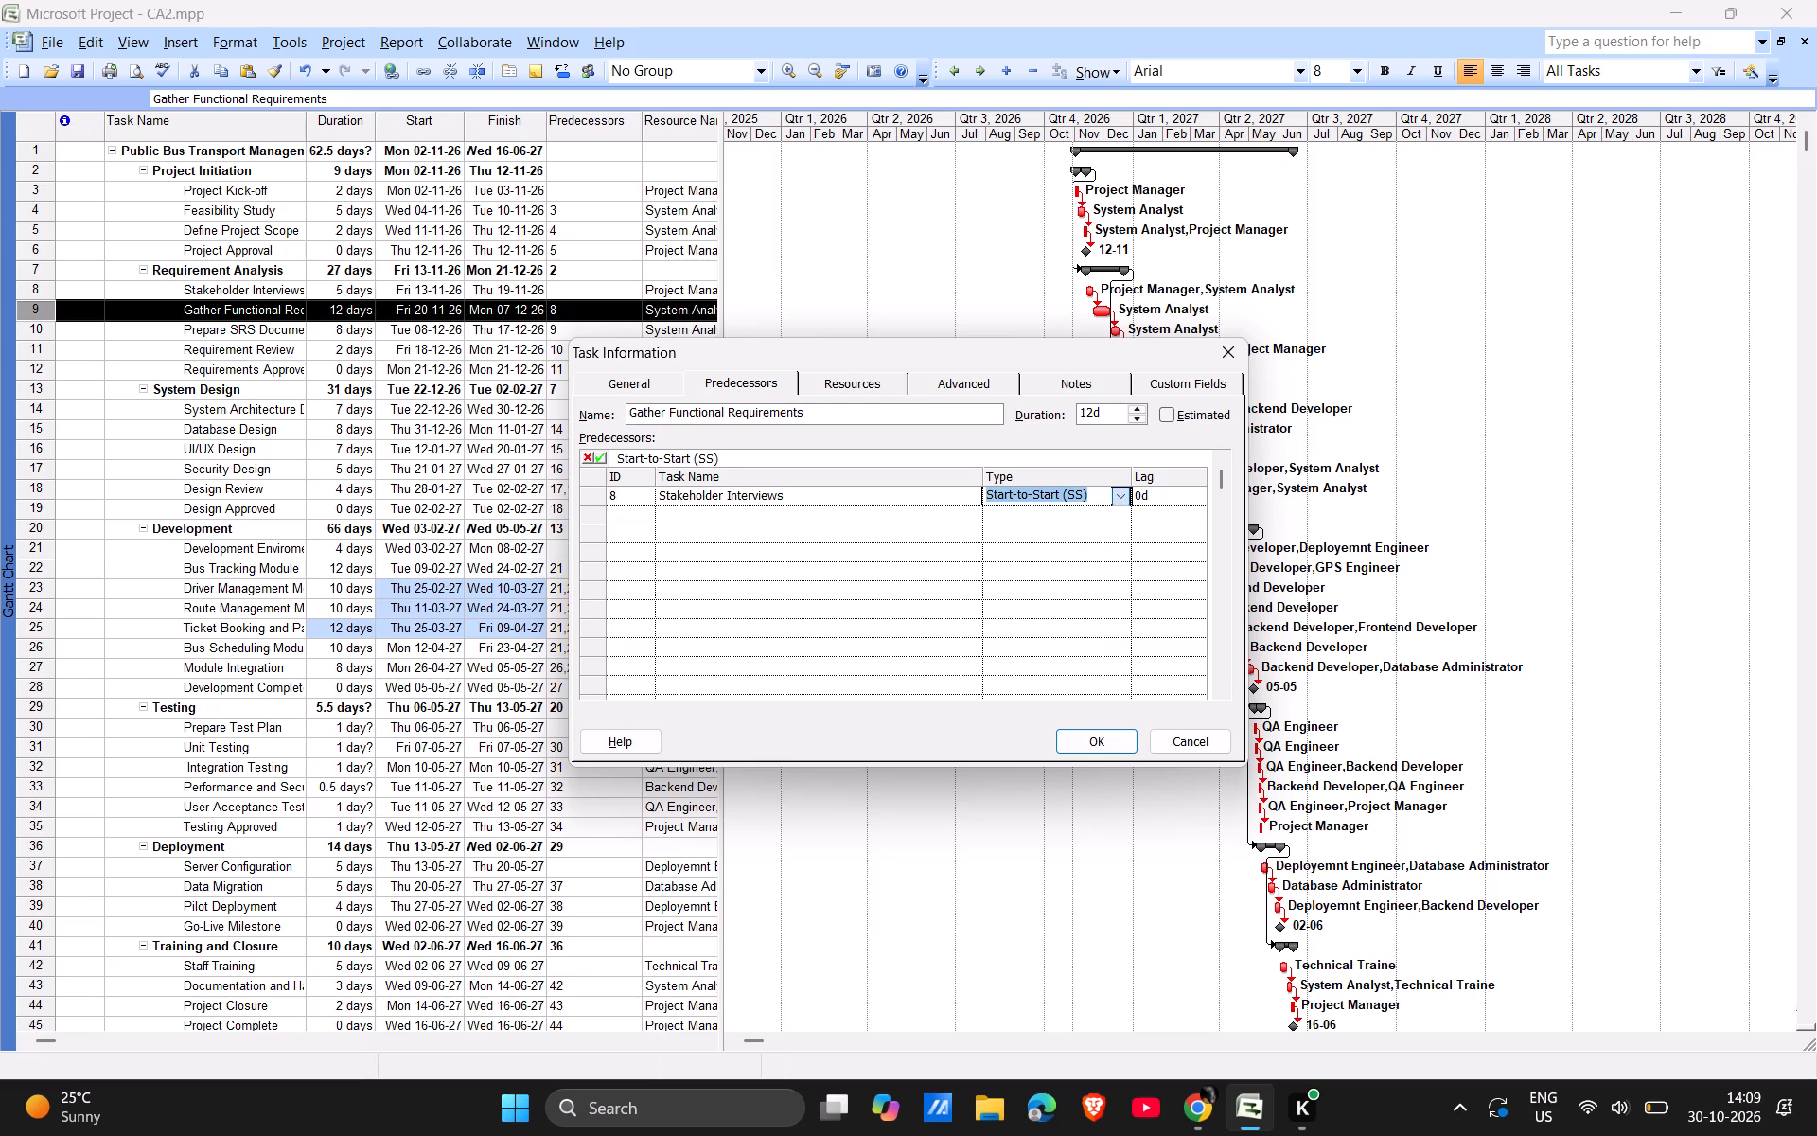
pyautogui.click(1085, 744)
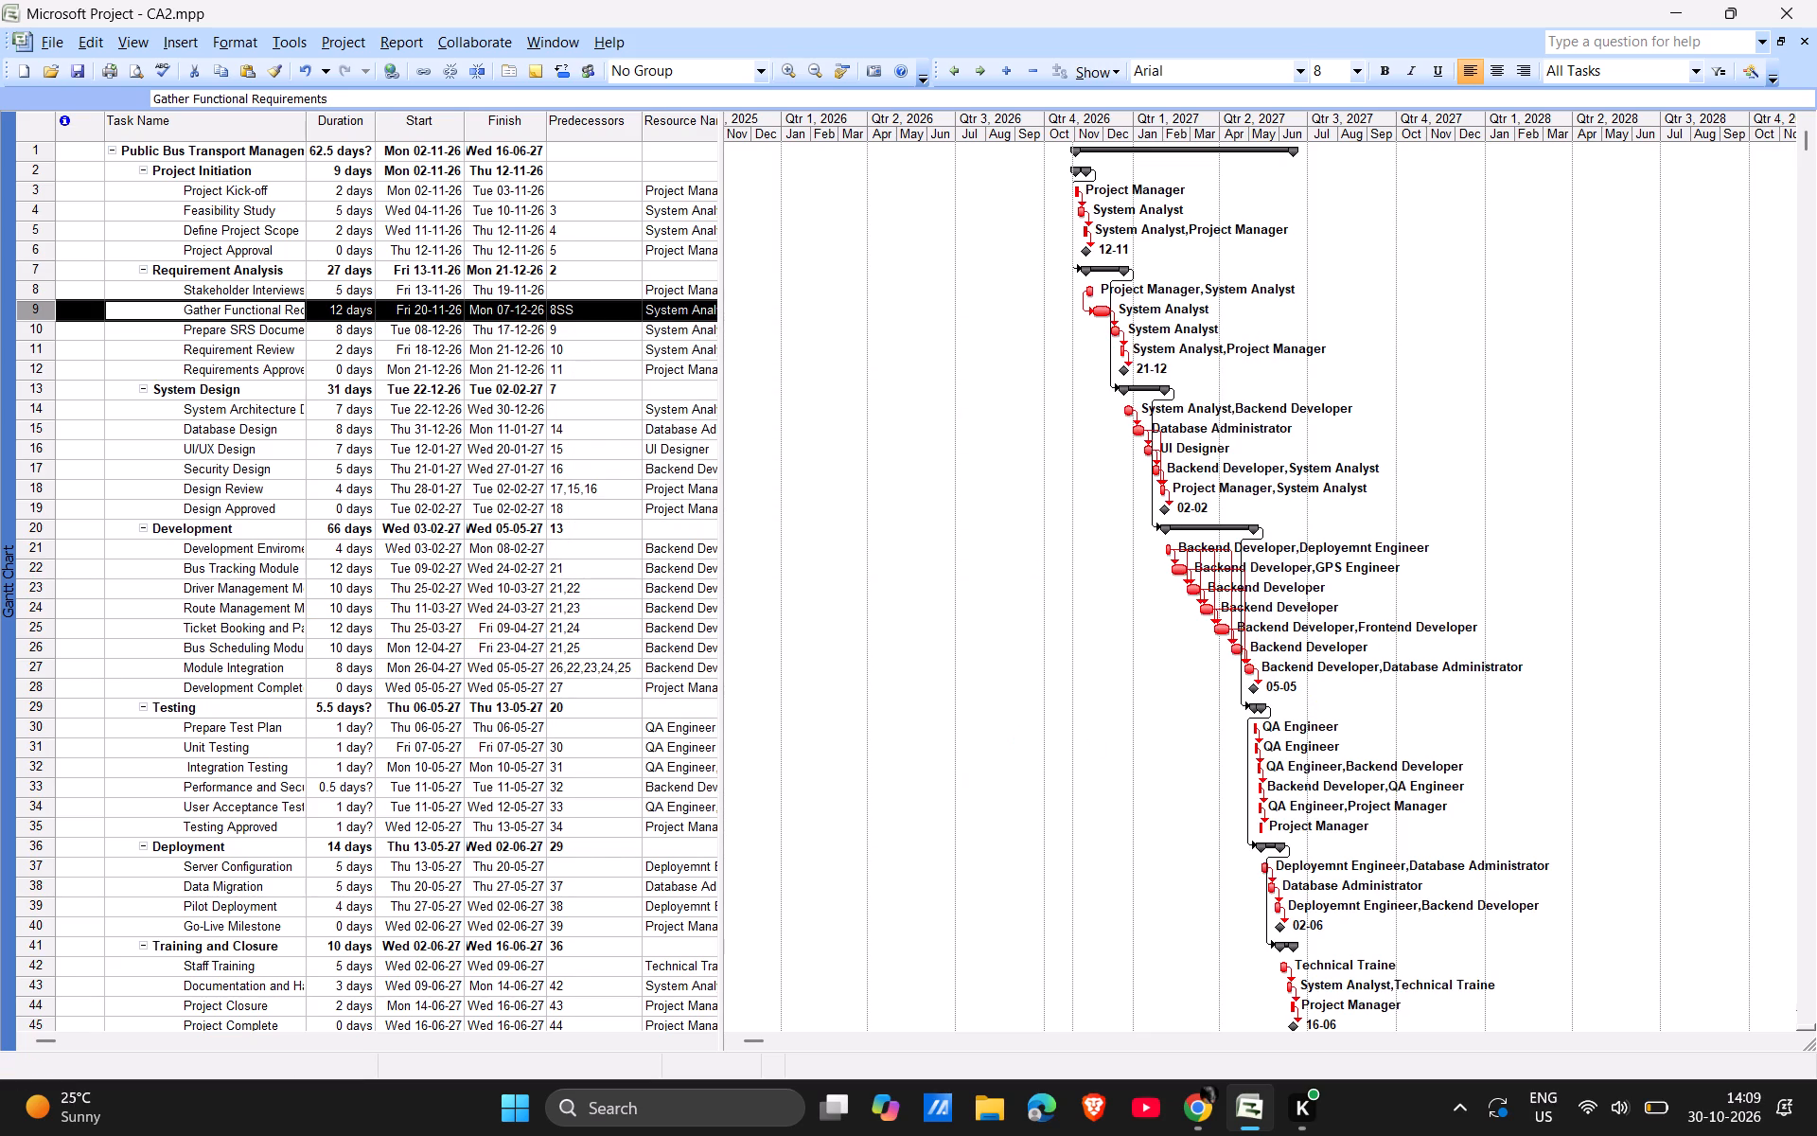
# Check the predecessor link types of Database Design and Design Review, closing each task's information without changes.
pyautogui.doubleClick(216, 437)
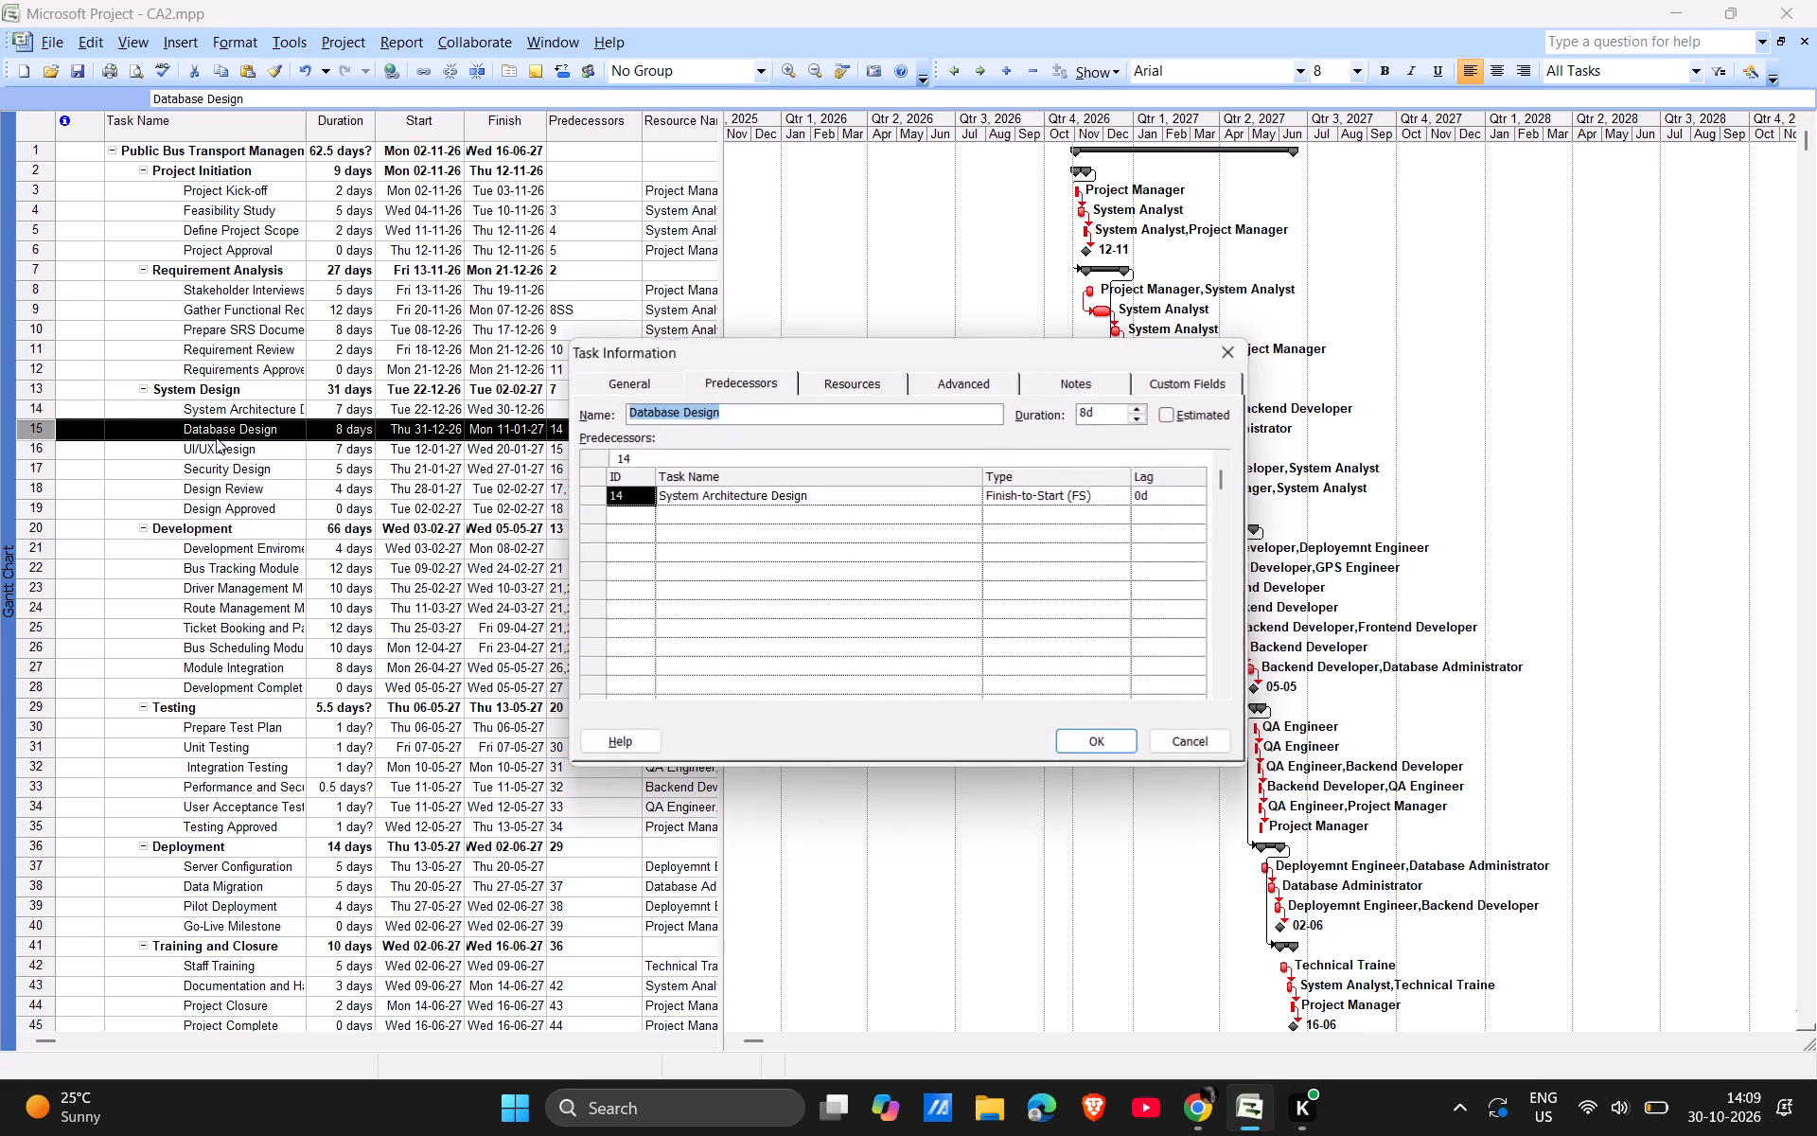
pyautogui.click(1113, 495)
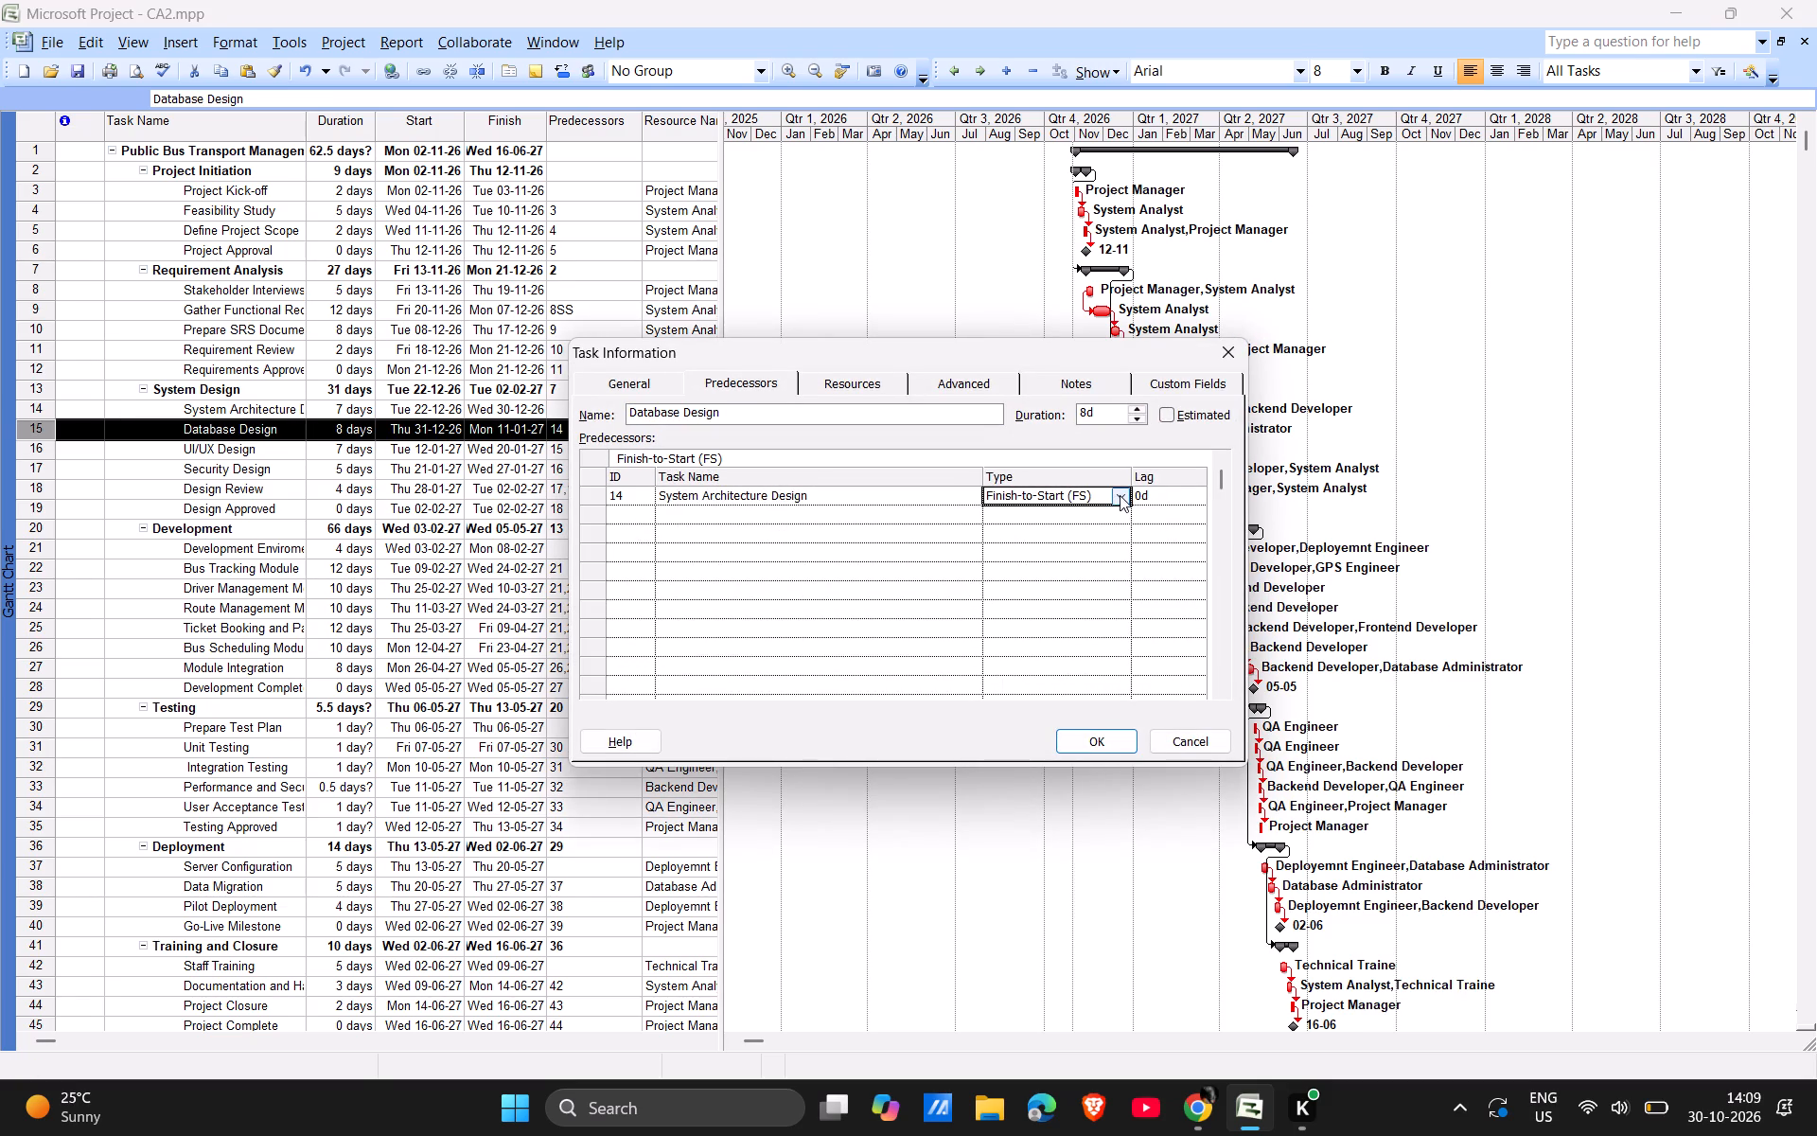
pyautogui.click(1120, 495)
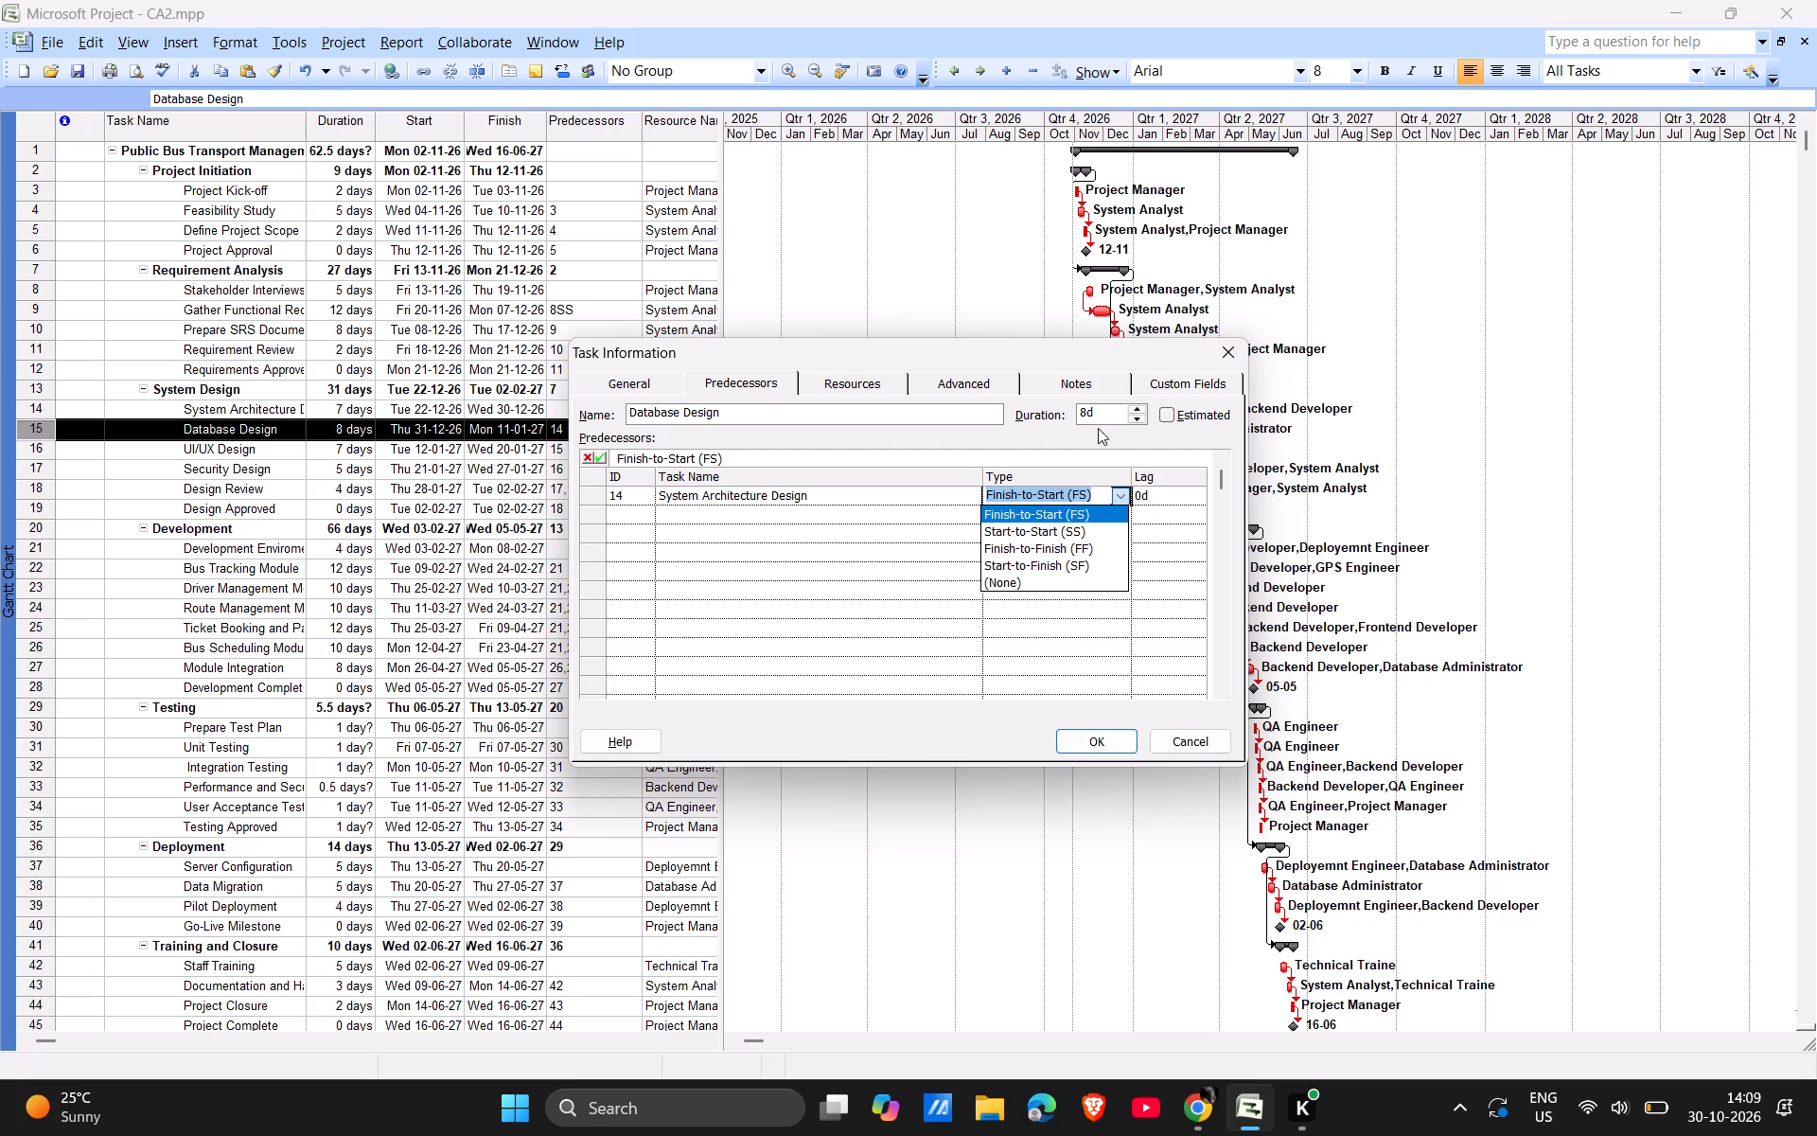
pyautogui.click(1213, 348)
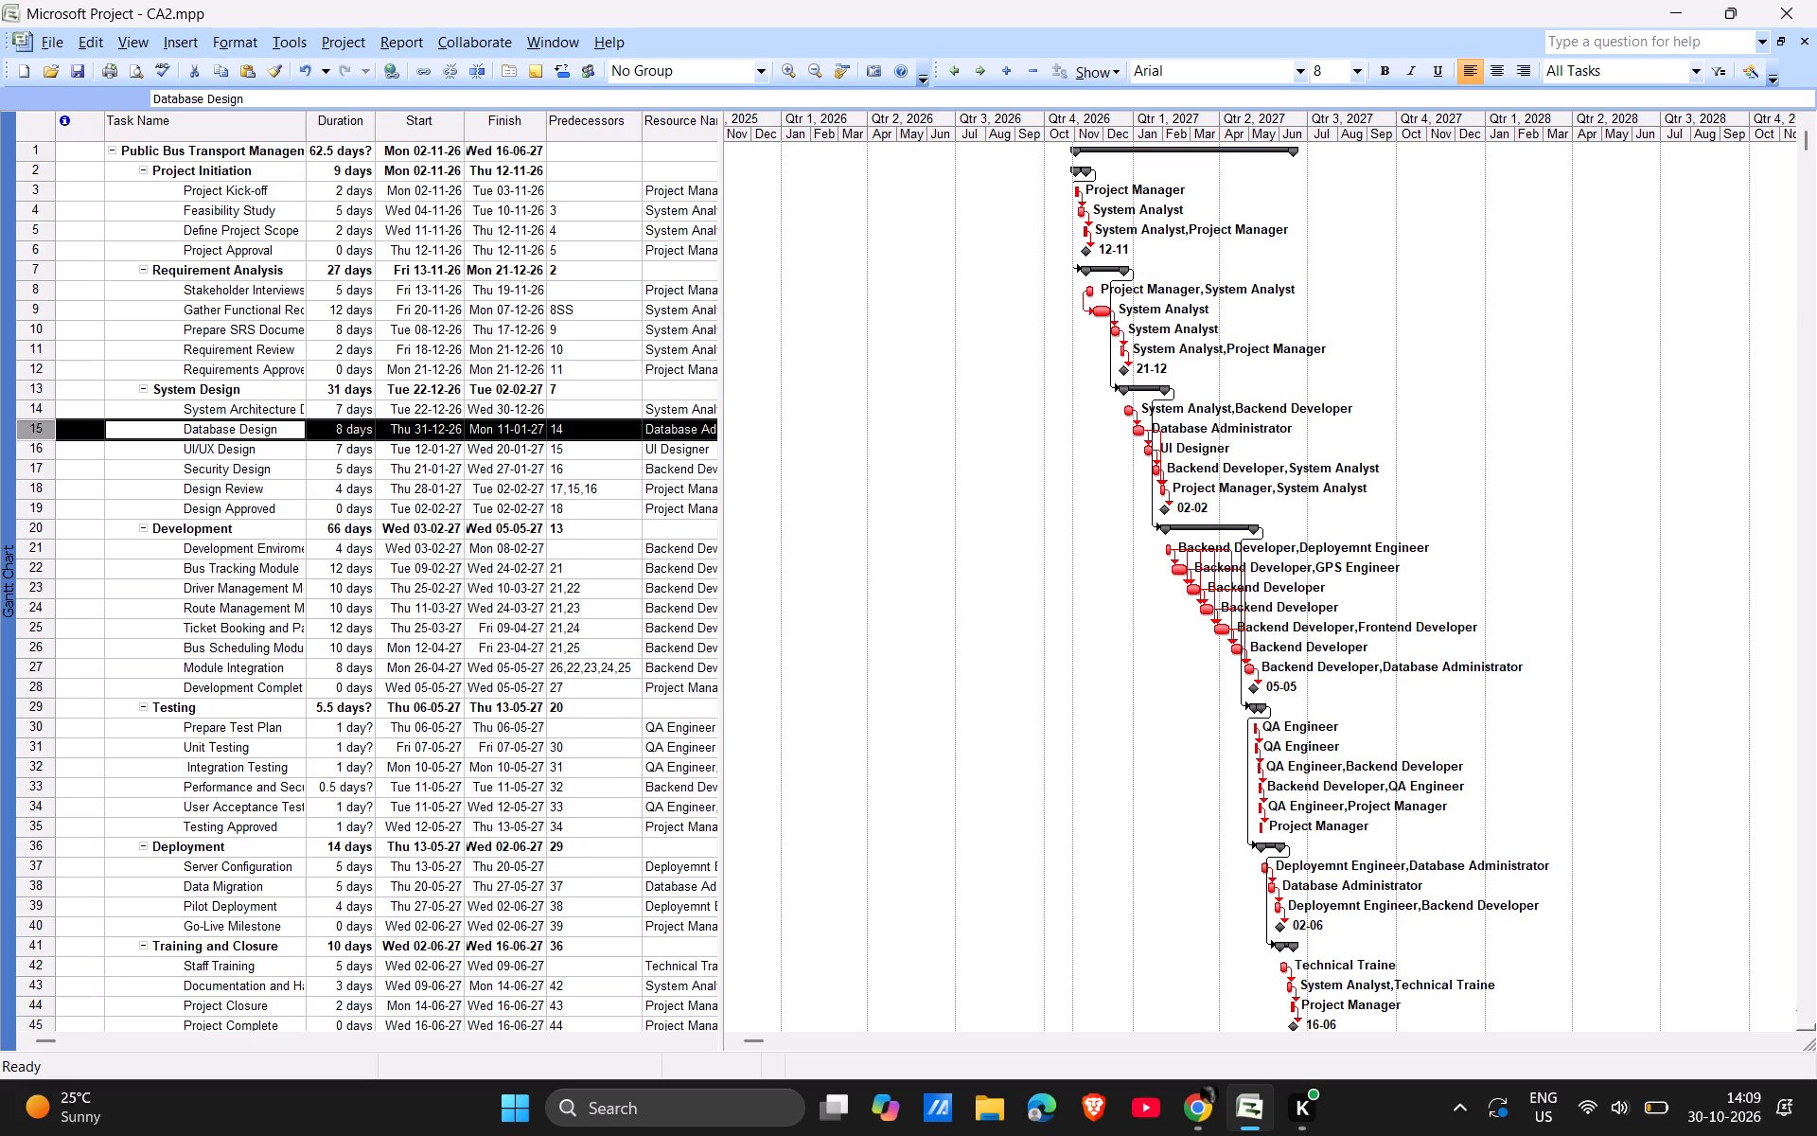
pyautogui.doubleClick(205, 491)
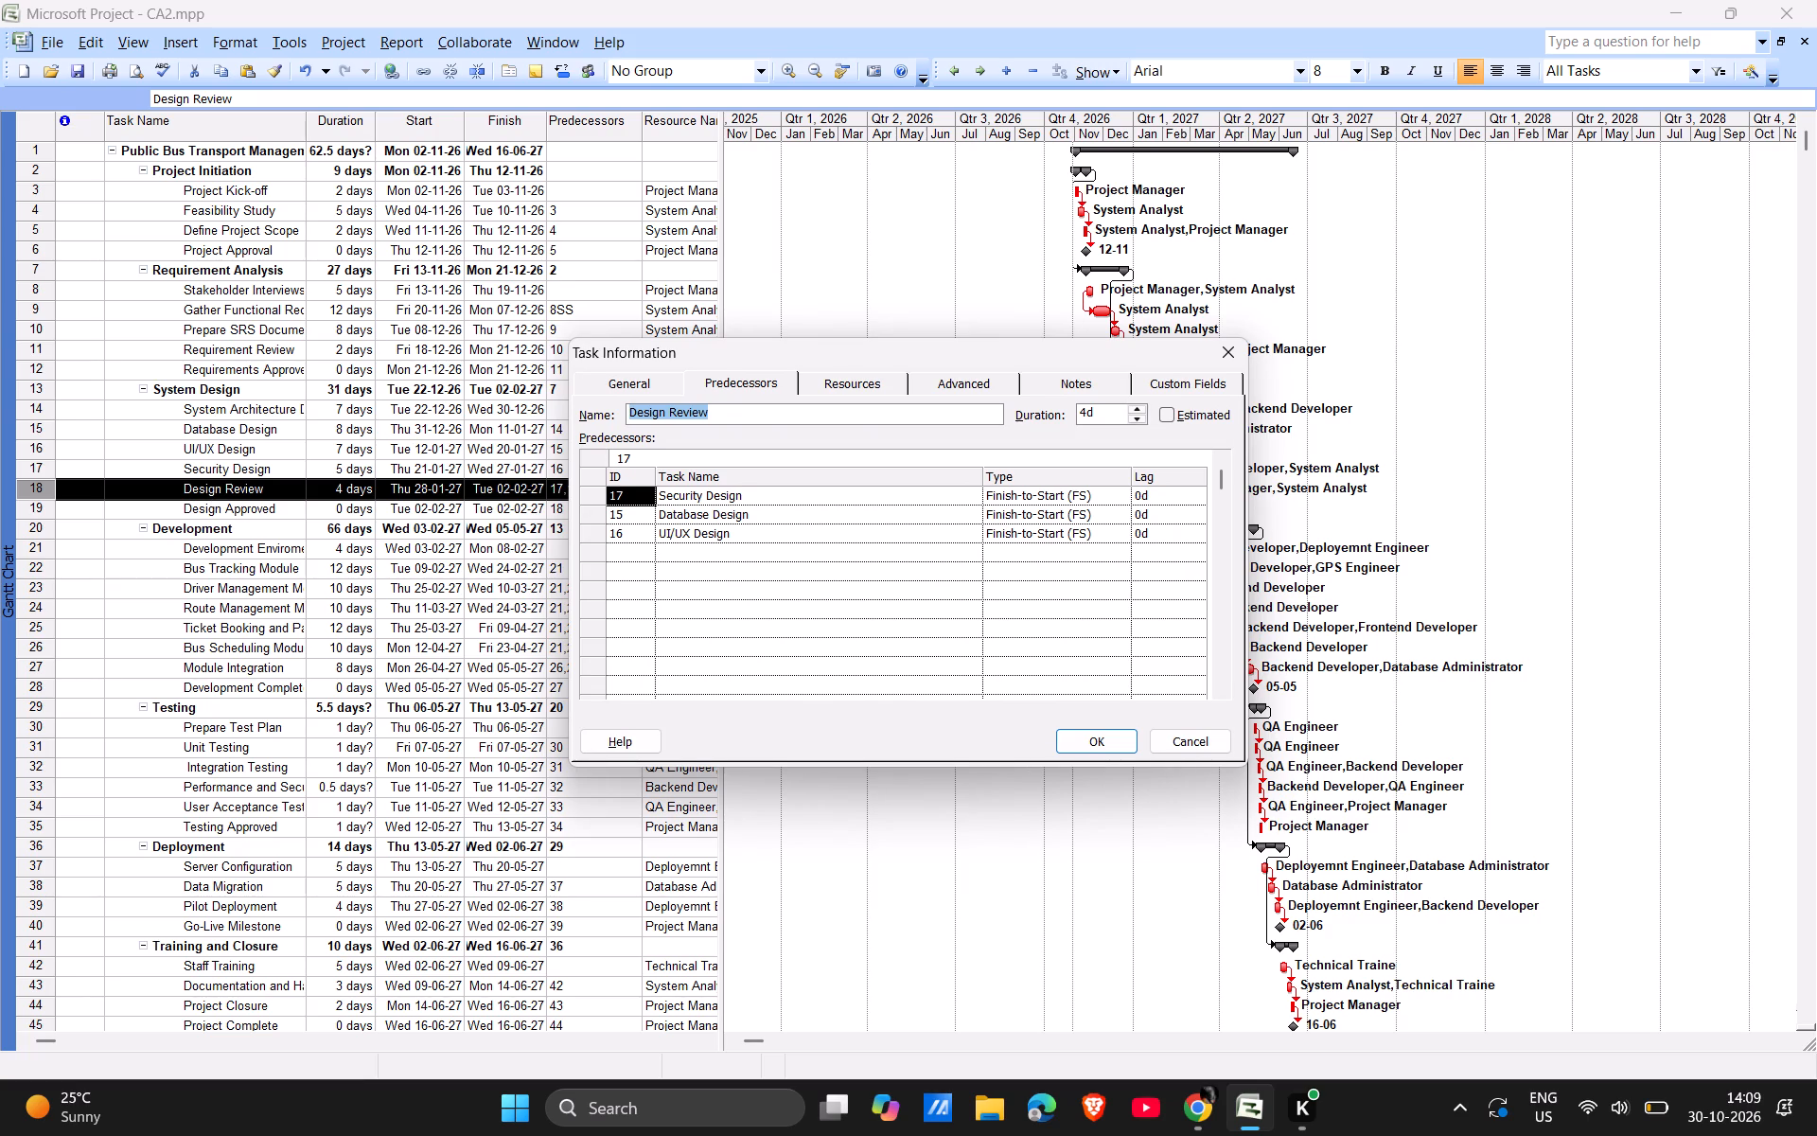
pyautogui.click(1122, 497)
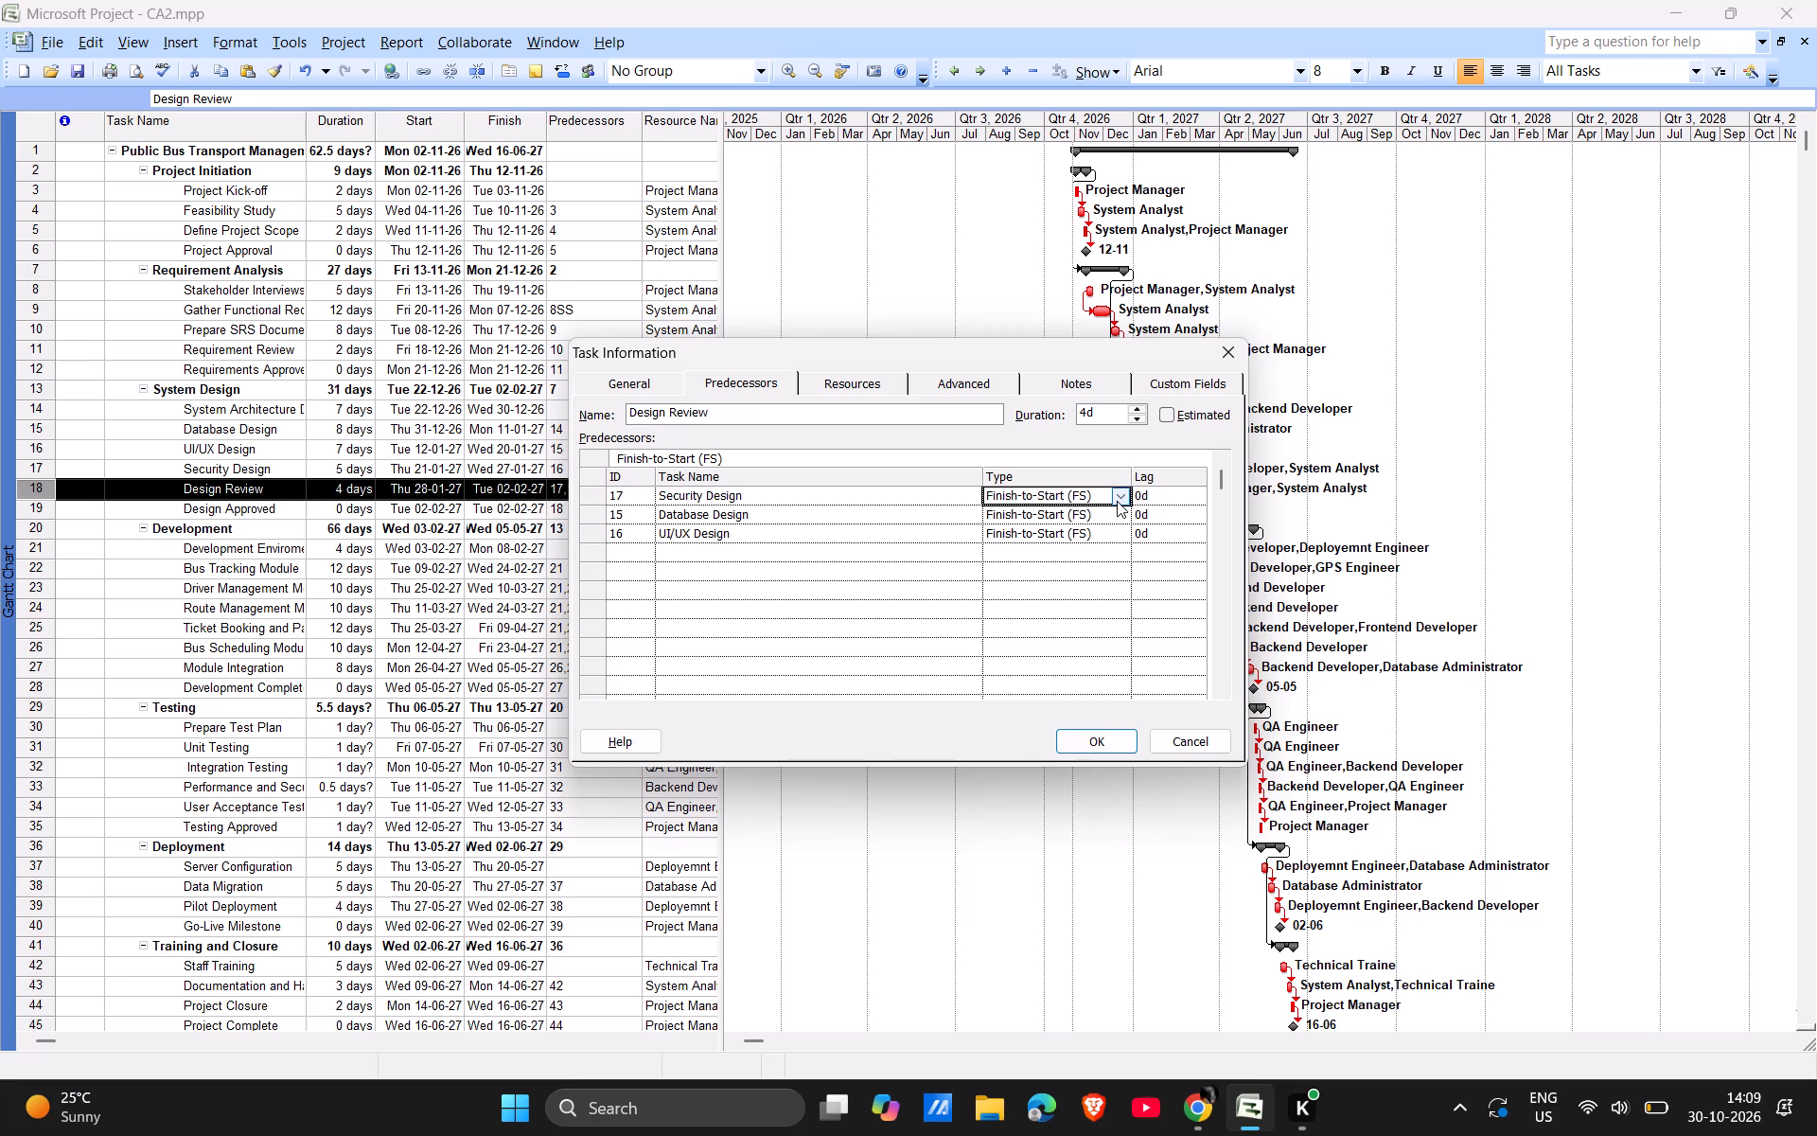
pyautogui.click(1226, 332)
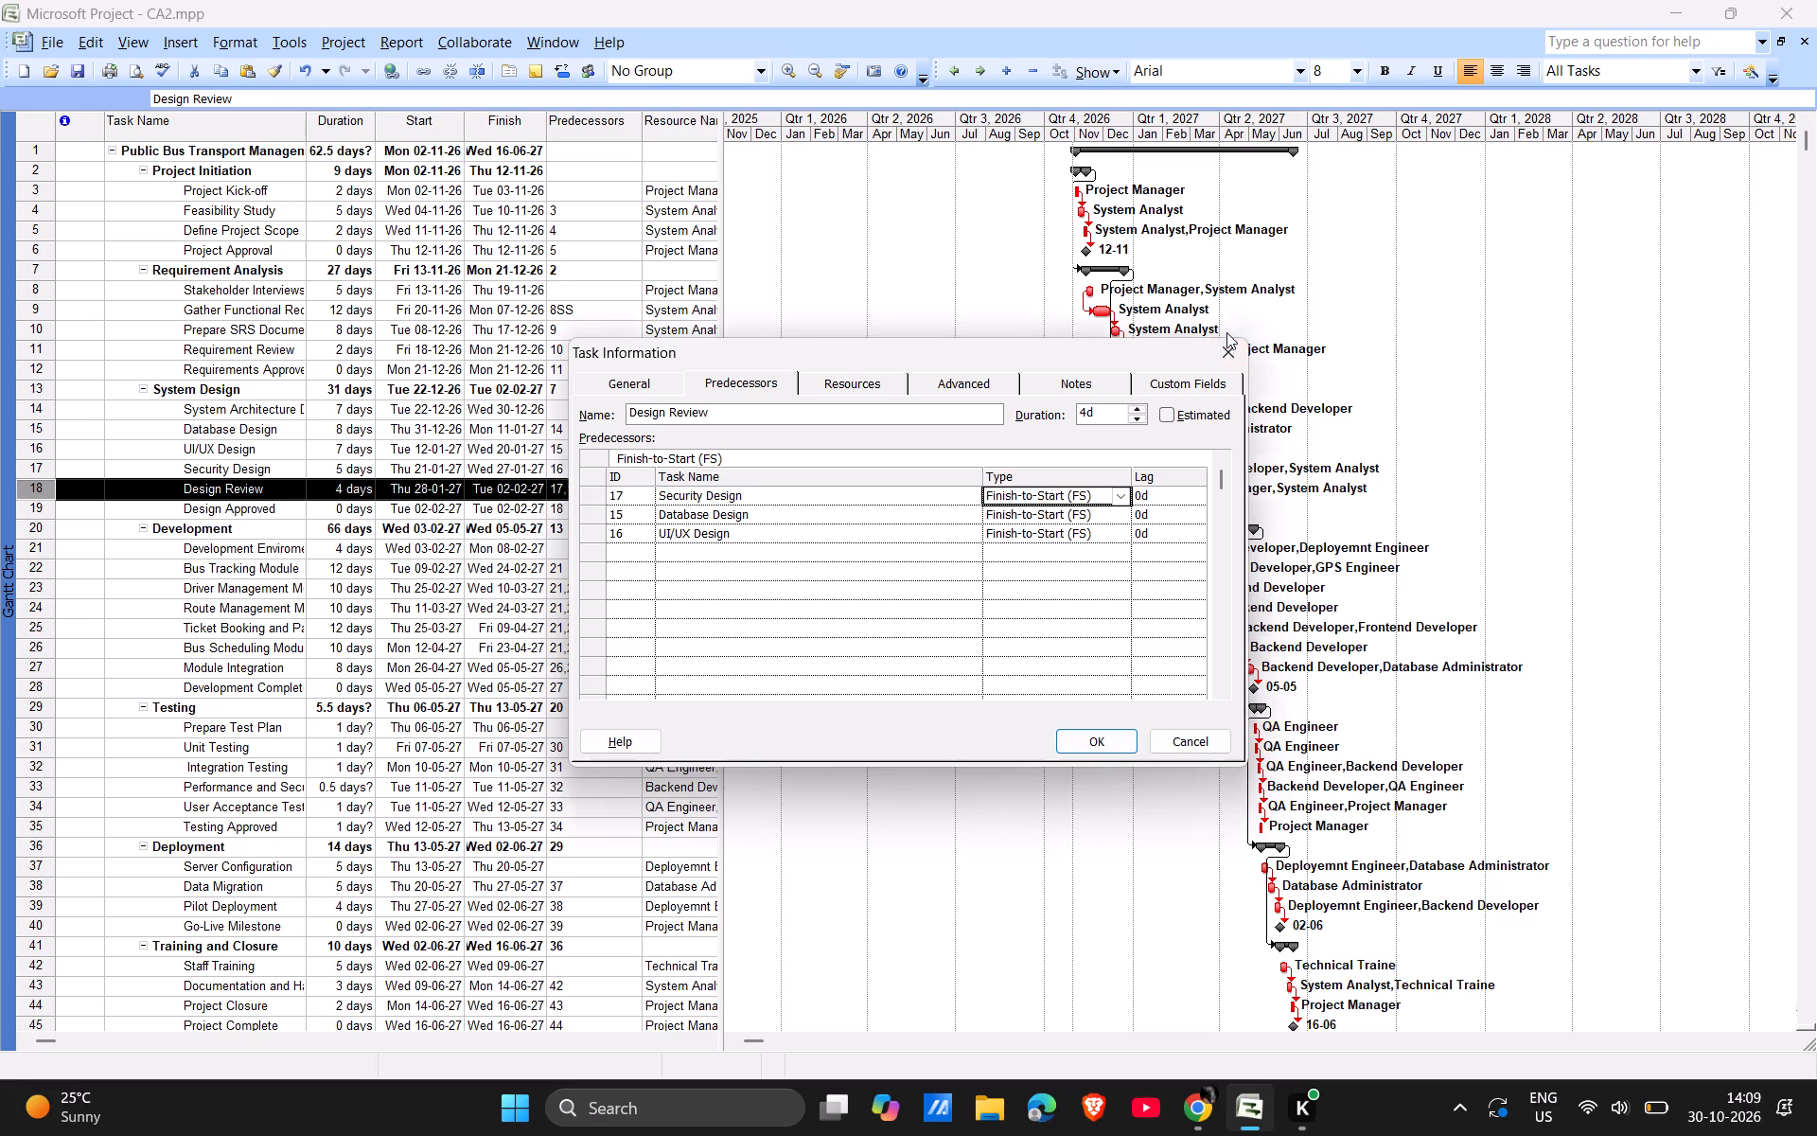
pyautogui.click(1227, 341)
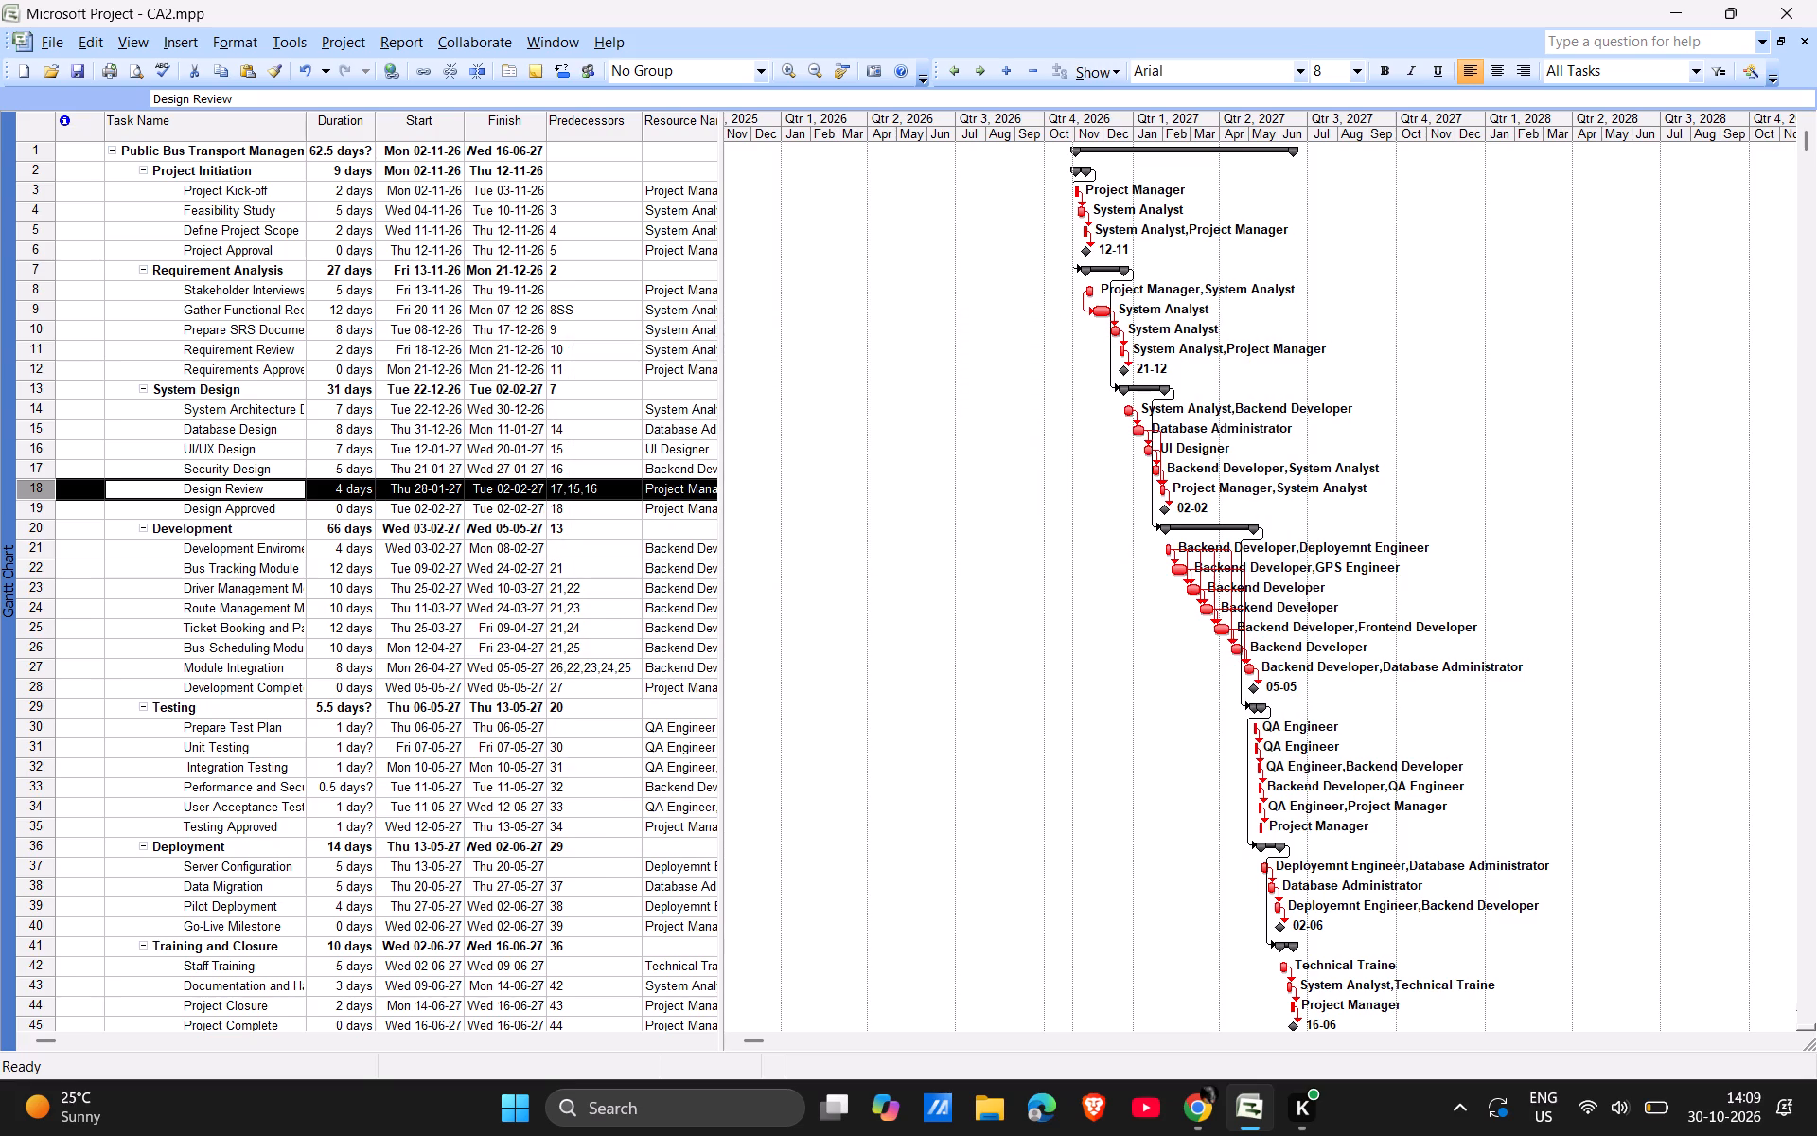
# Set the Driver Management Module's link to its Development Enviroment Setup predecessor to Finish-to-Finish (FF).
pyautogui.doubleClick(257, 589)
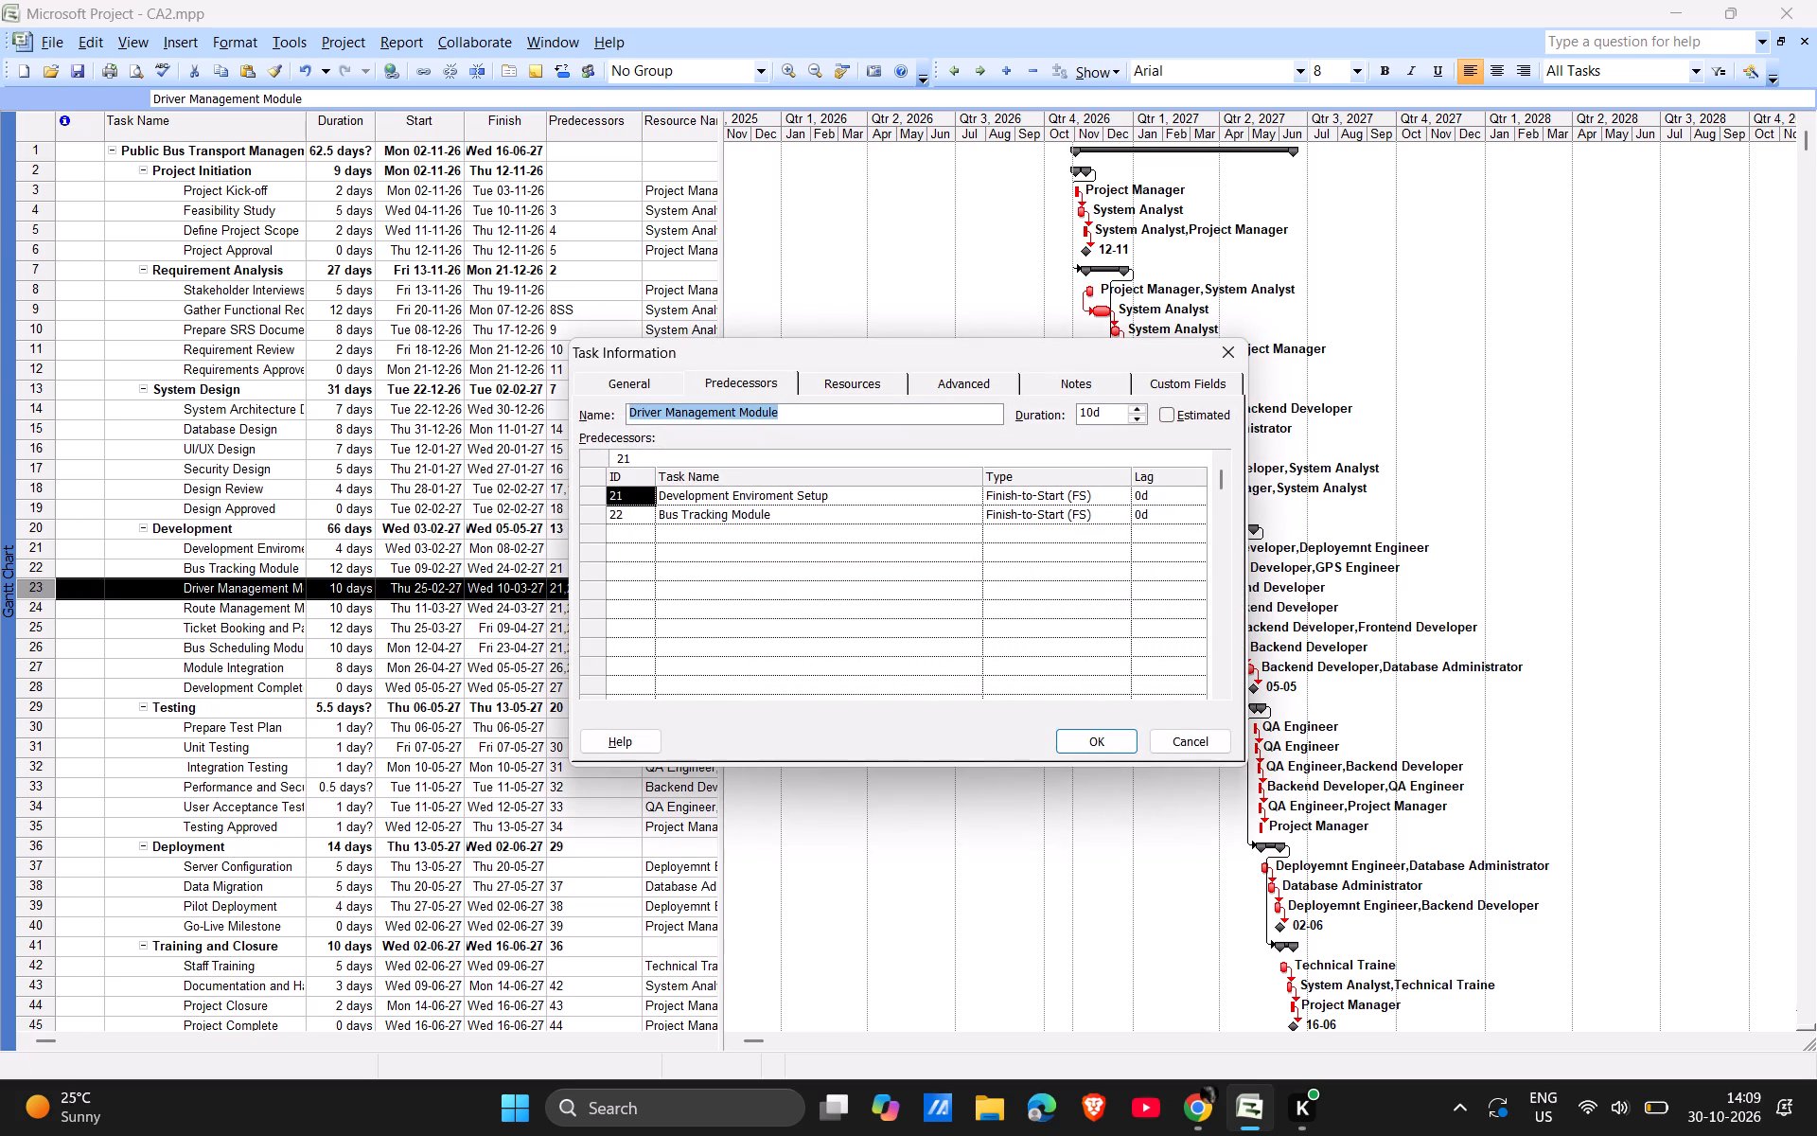
pyautogui.click(1103, 501)
pyautogui.click(1120, 499)
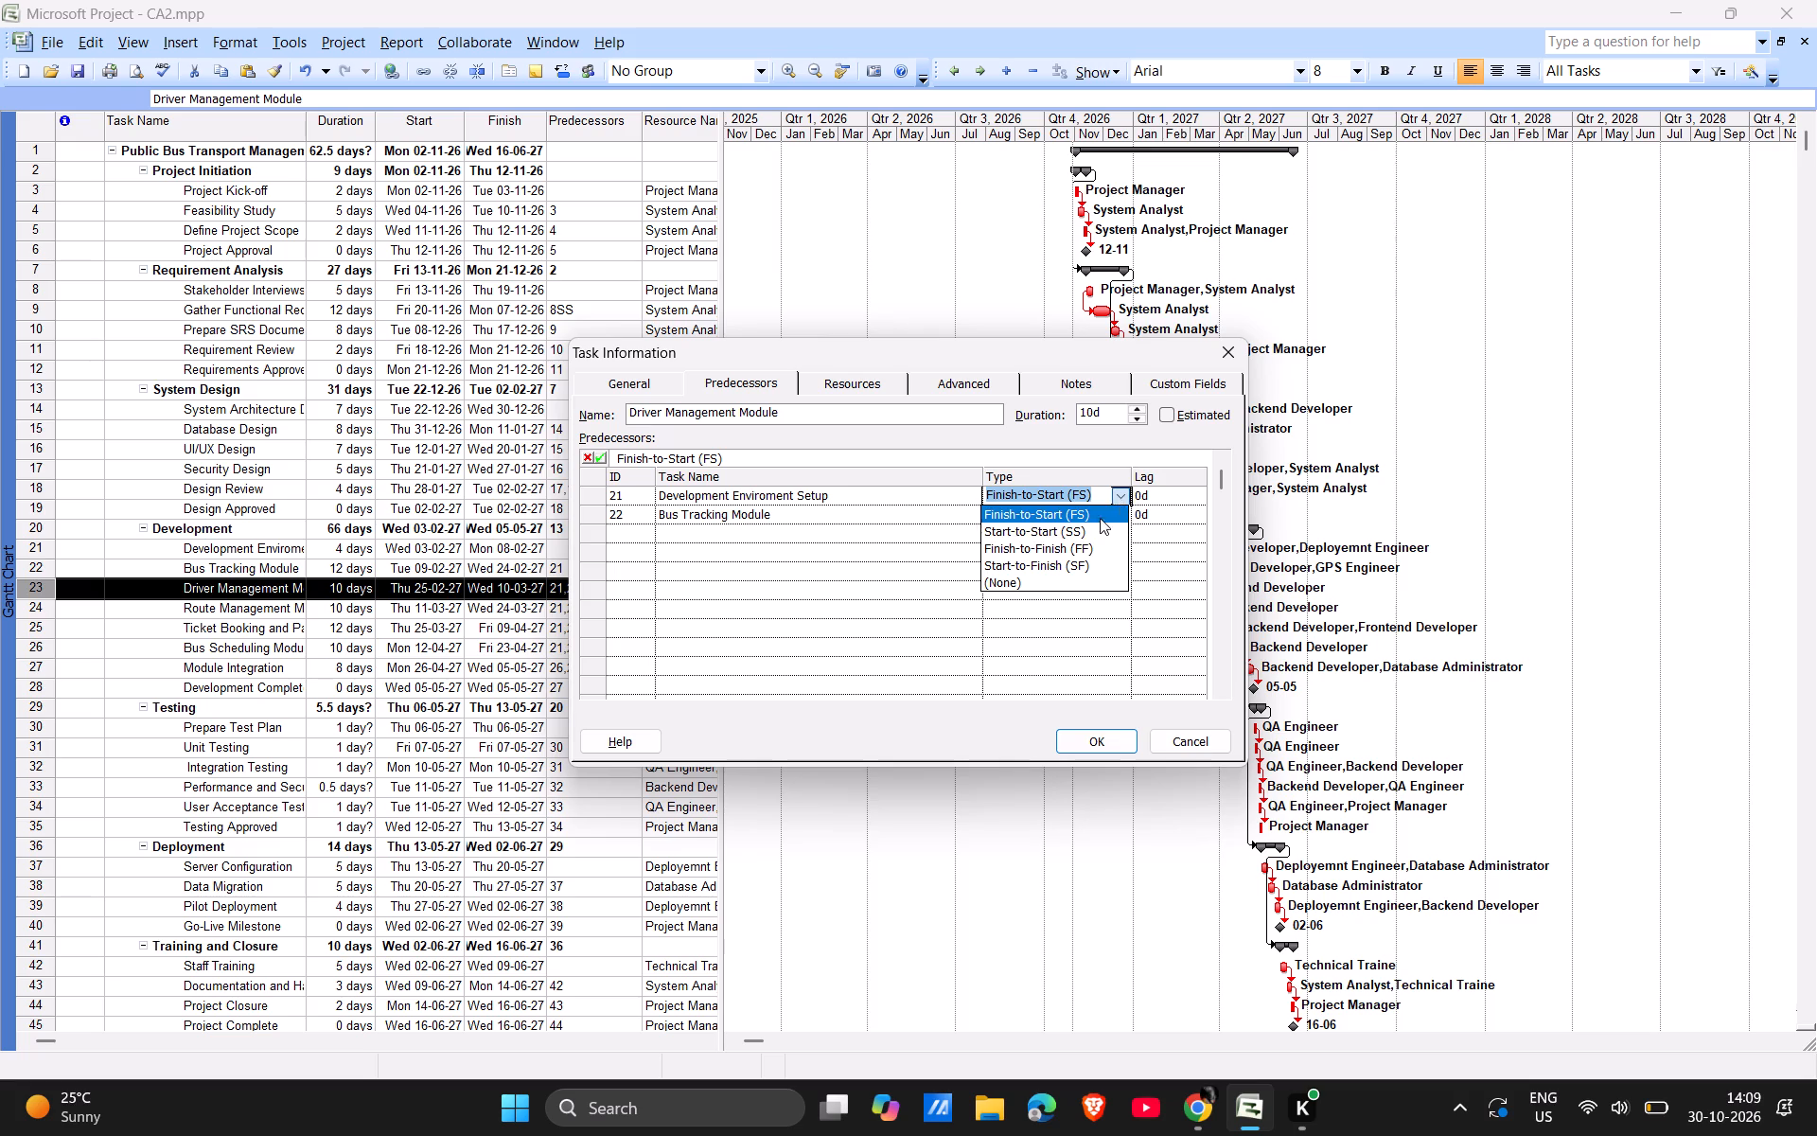
pyautogui.click(1073, 540)
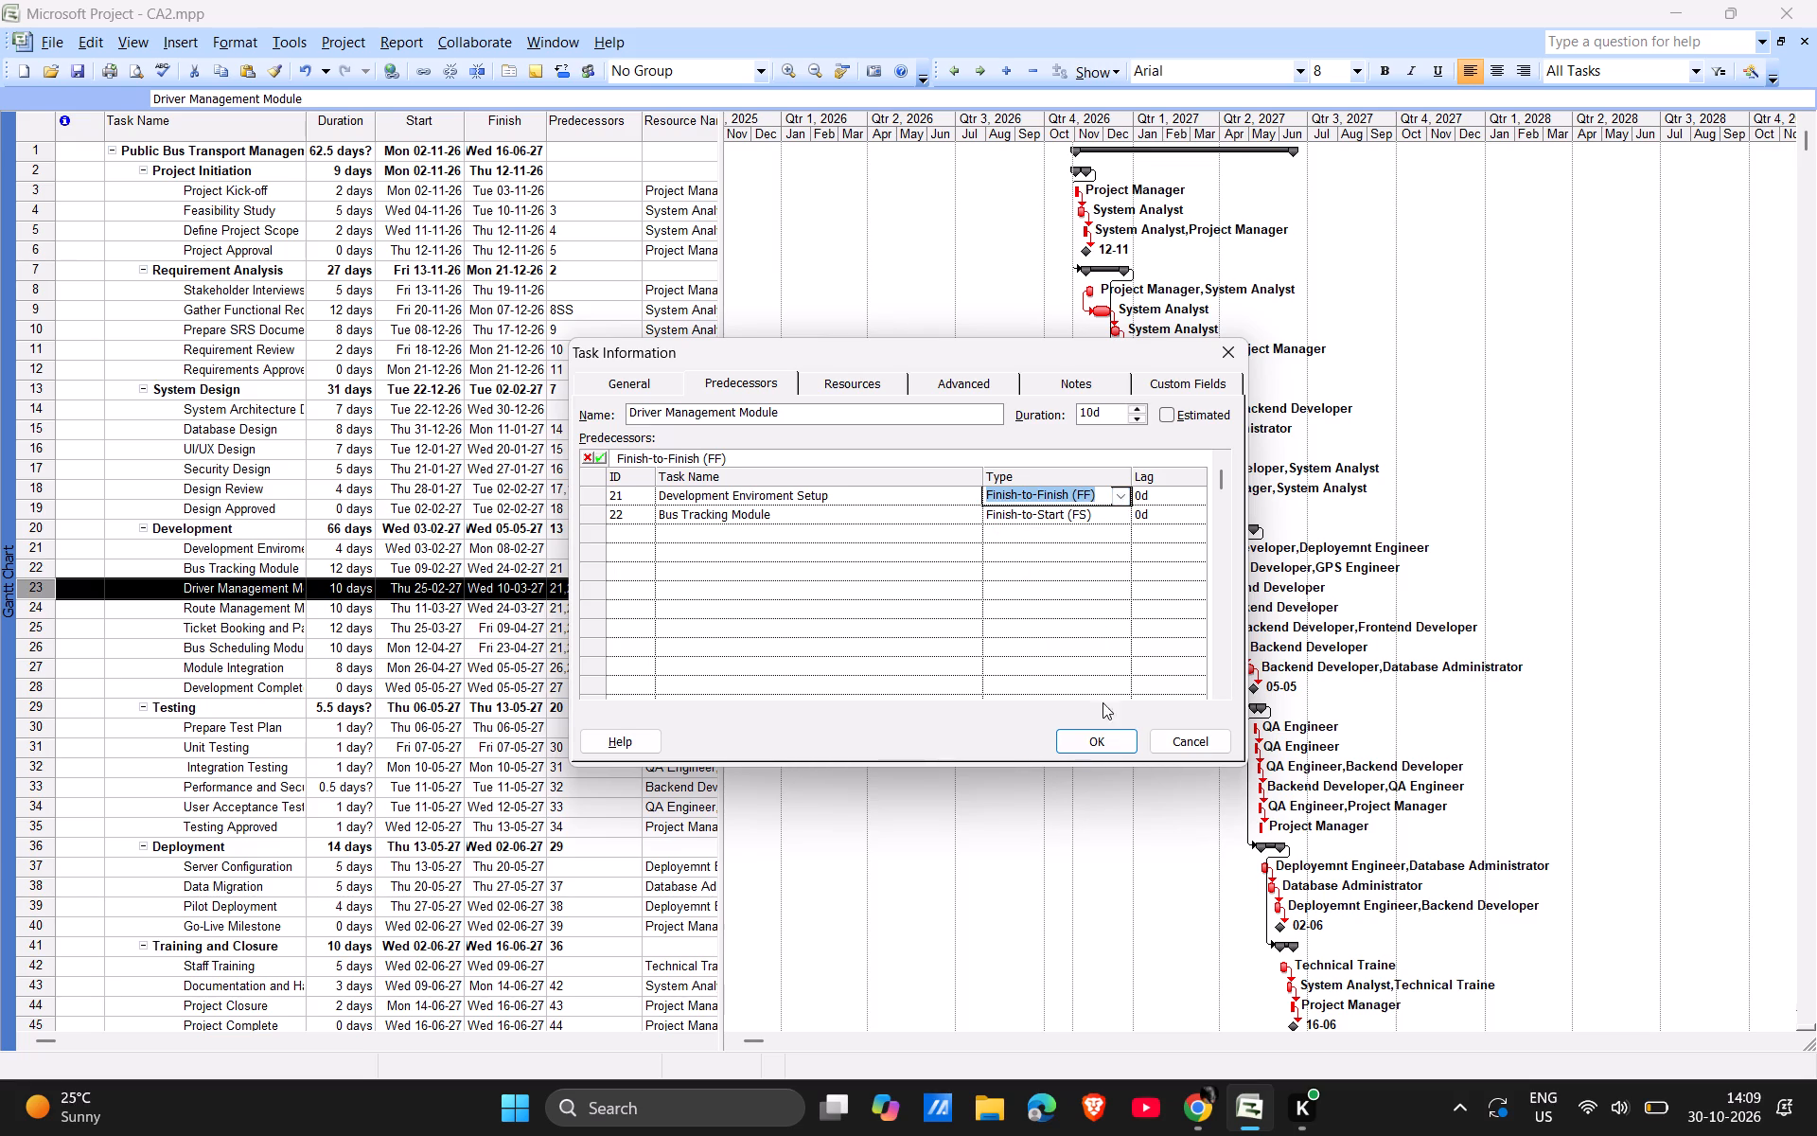
pyautogui.click(1072, 748)
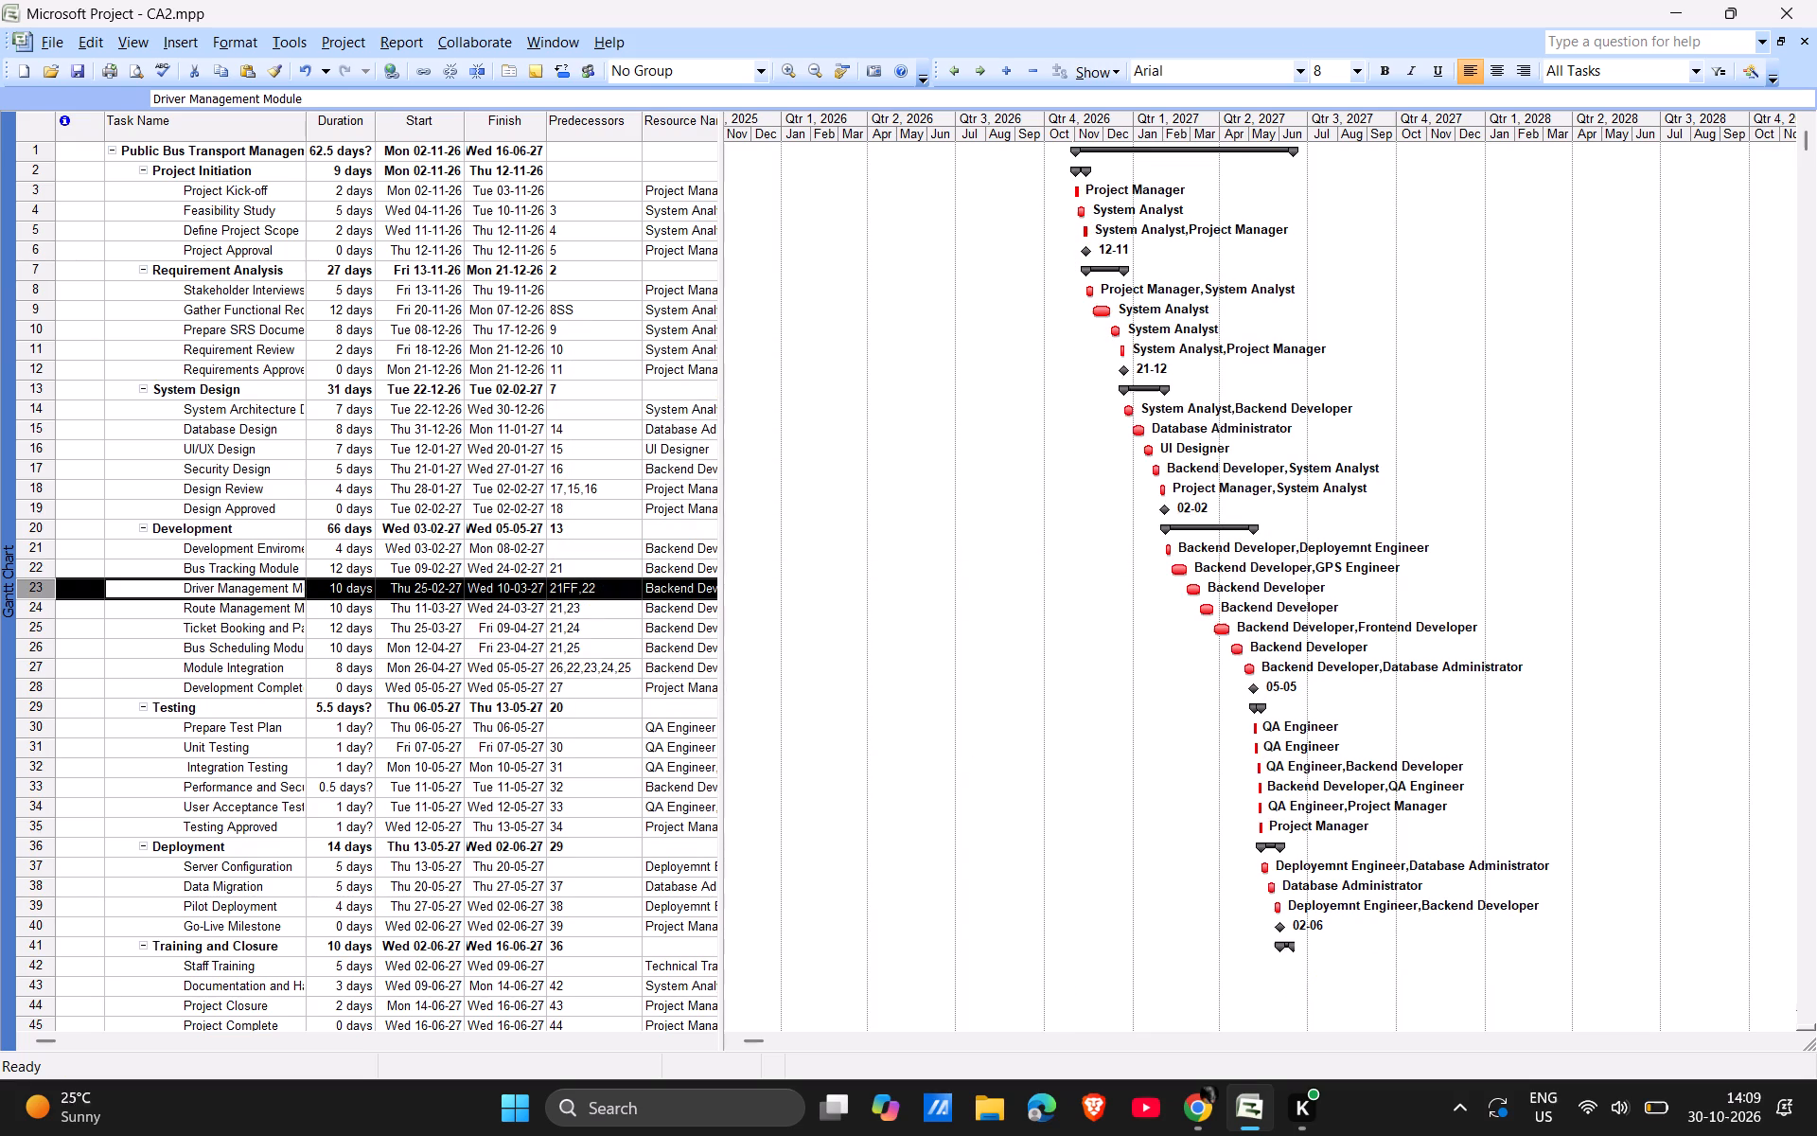
# Set the link type of Integration Testing's predecessor, Unit Testing, to Start-to-Finish (SF).
pyautogui.doubleClick(222, 766)
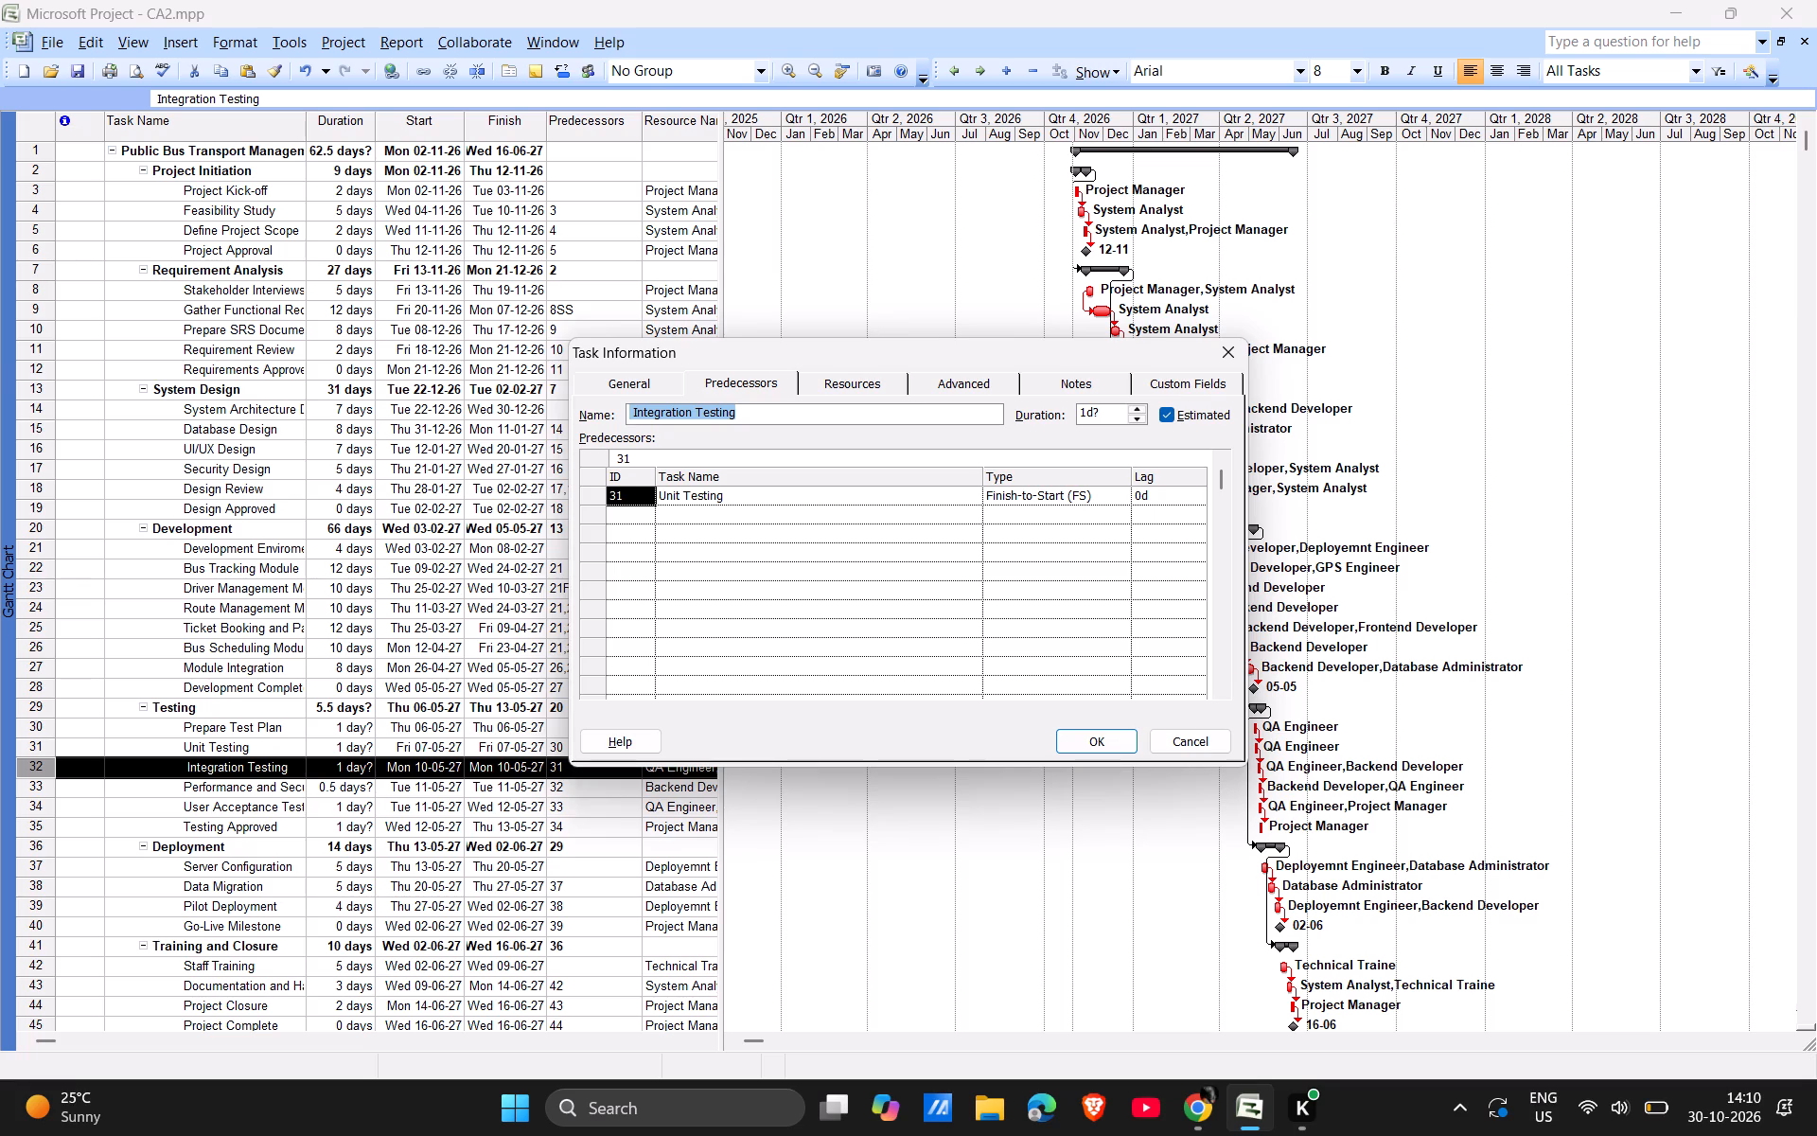
pyautogui.click(1120, 499)
pyautogui.click(1120, 499)
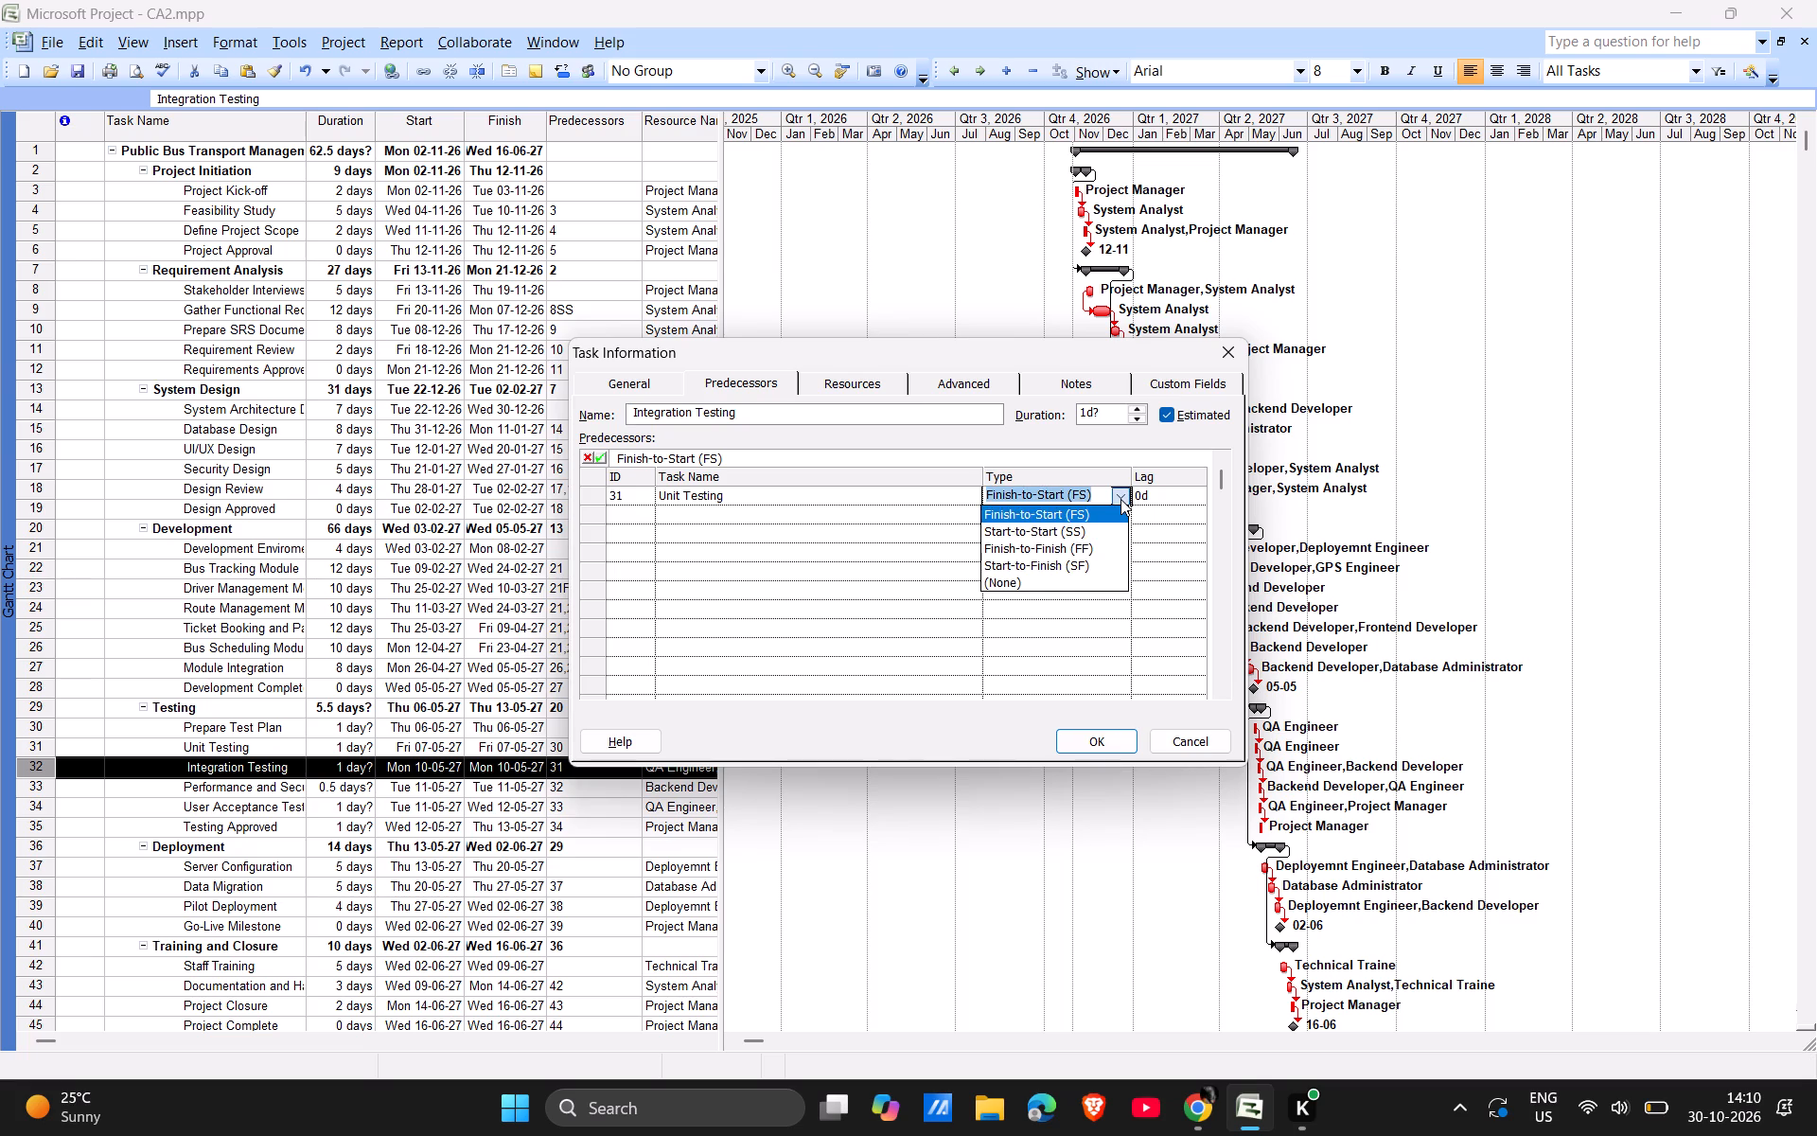
pyautogui.click(1053, 565)
pyautogui.click(1102, 735)
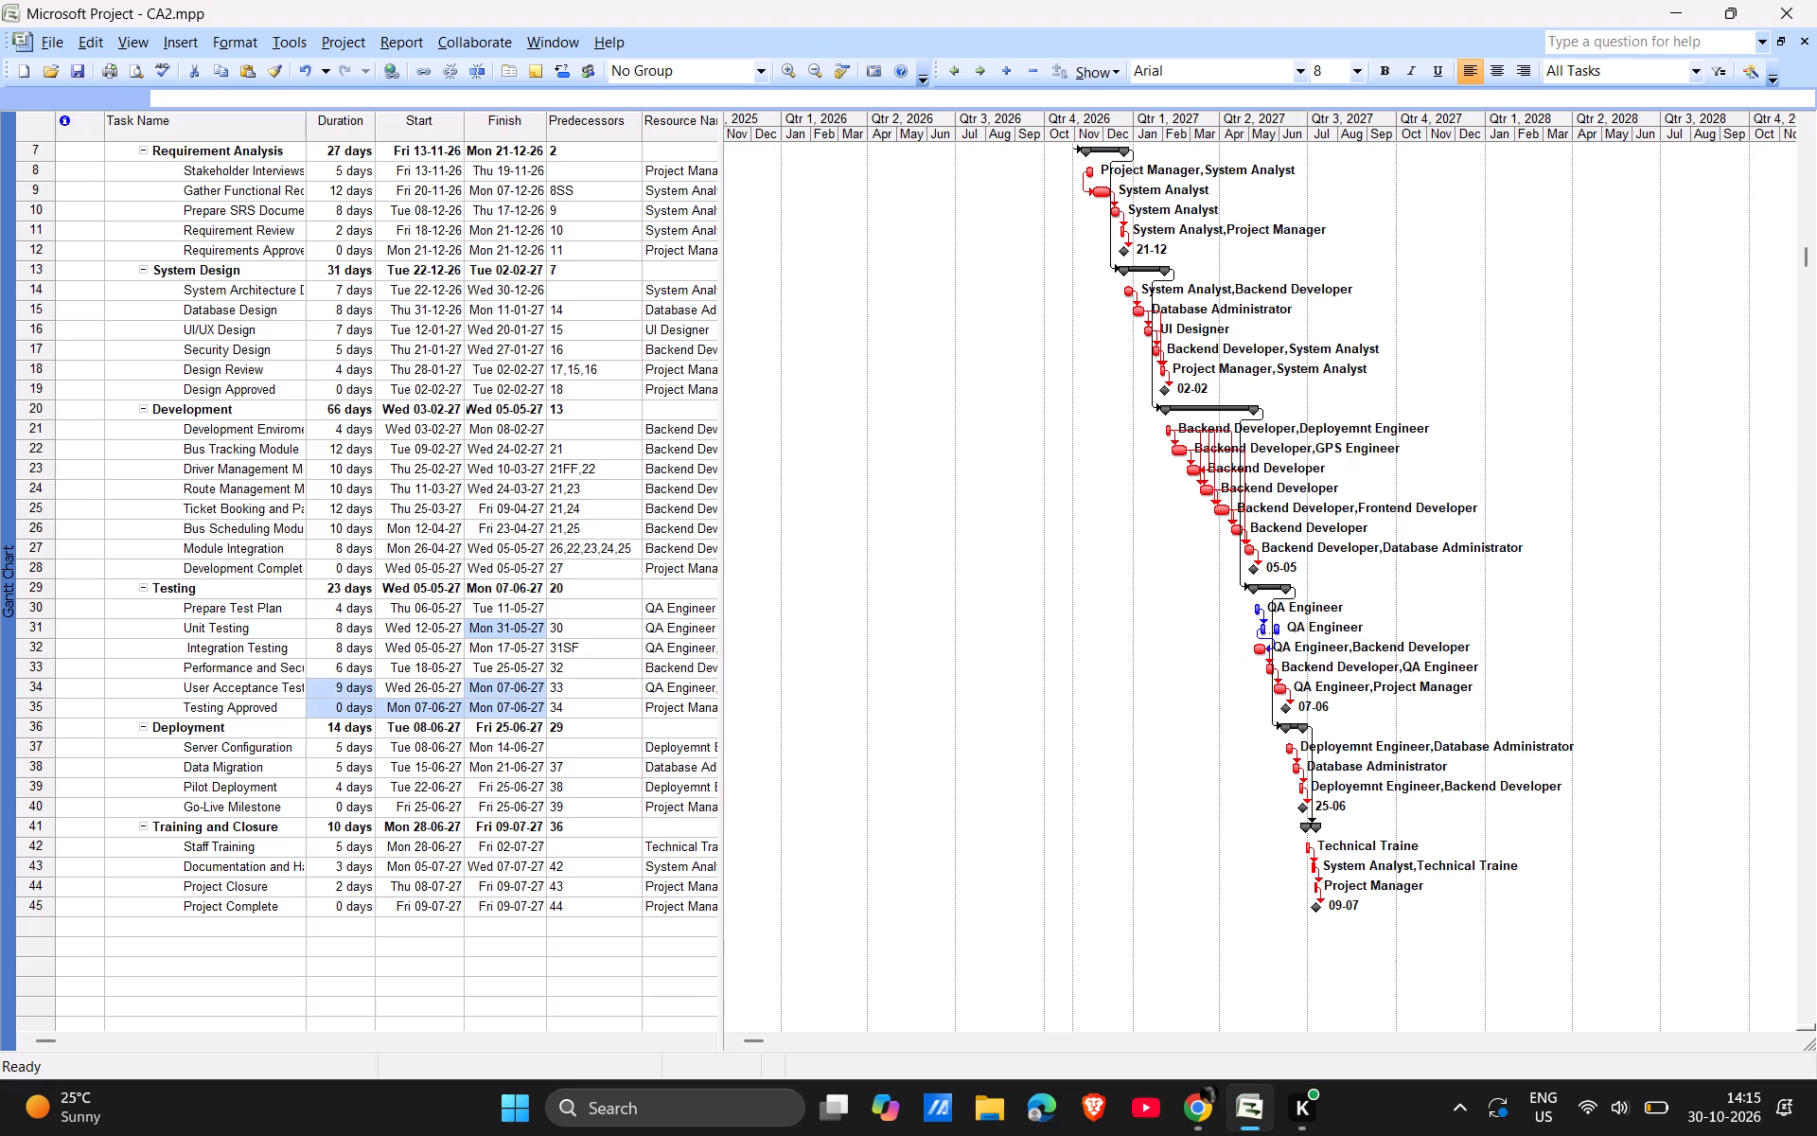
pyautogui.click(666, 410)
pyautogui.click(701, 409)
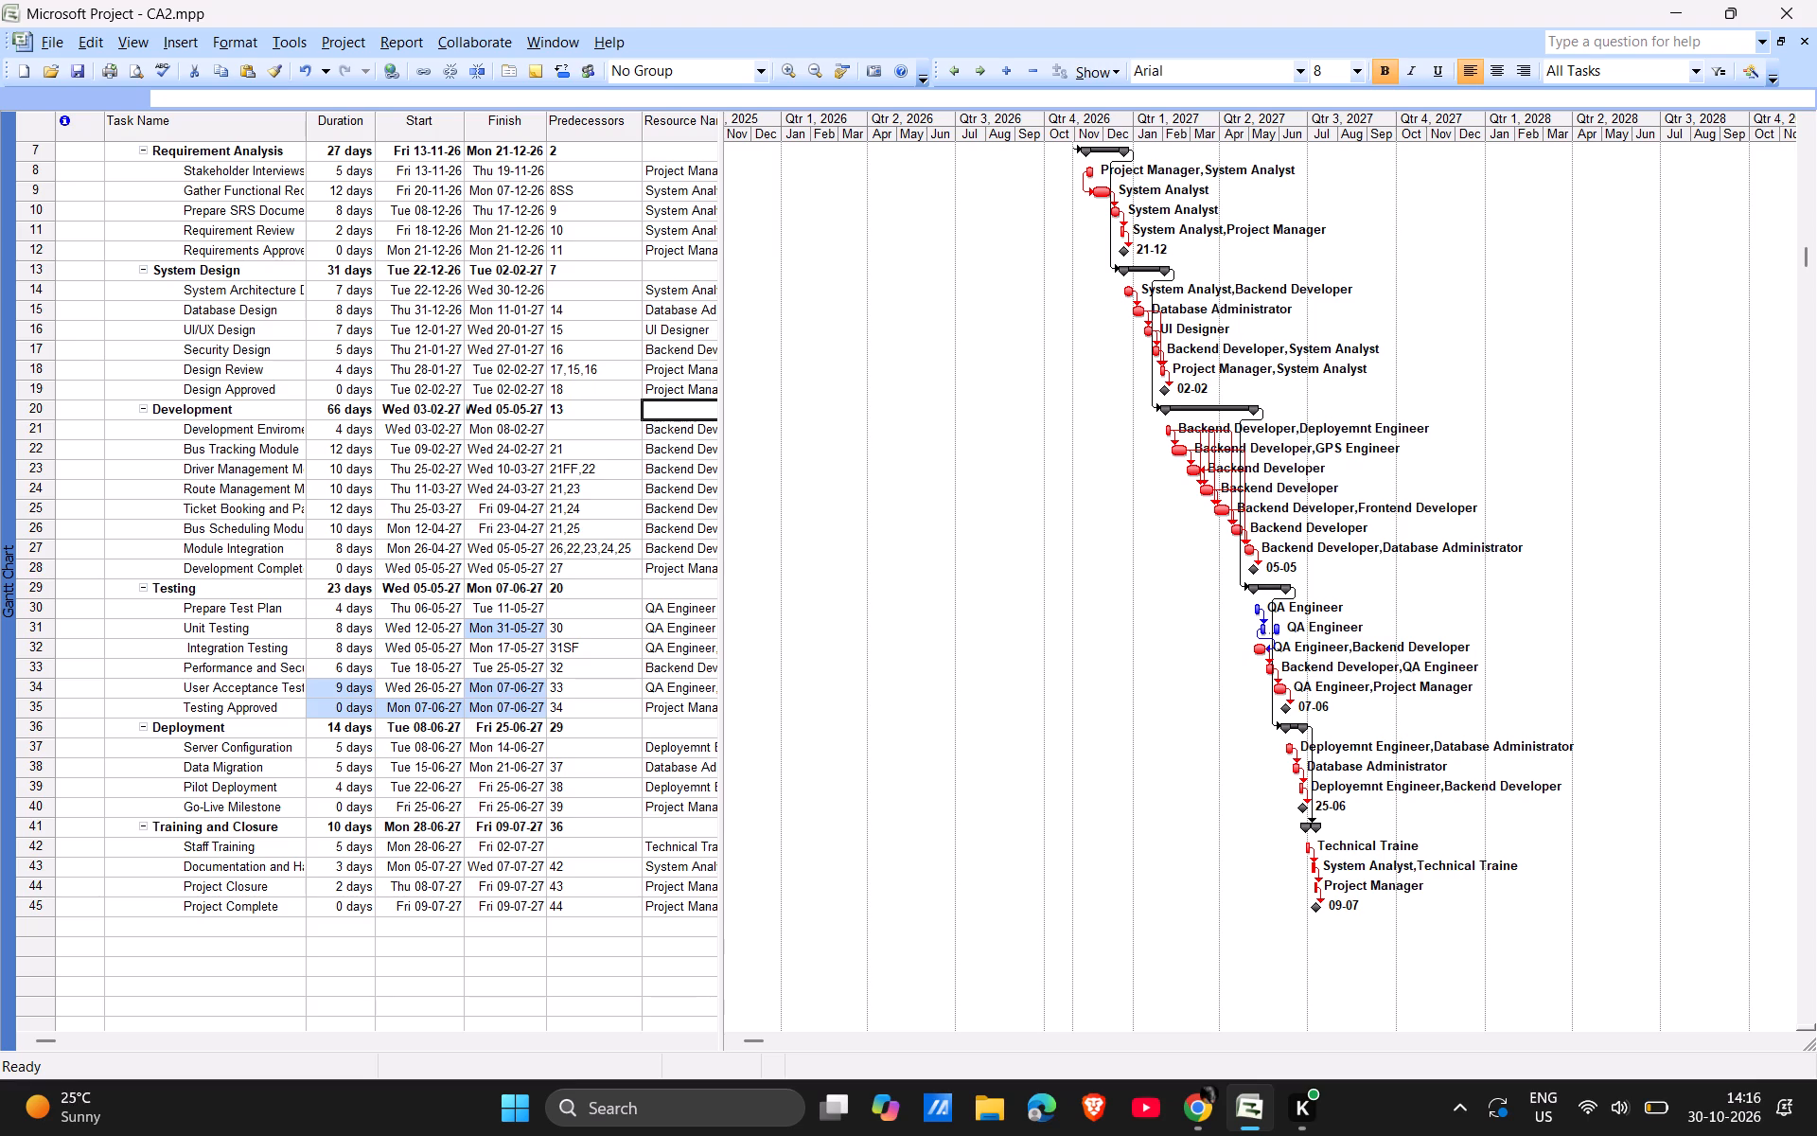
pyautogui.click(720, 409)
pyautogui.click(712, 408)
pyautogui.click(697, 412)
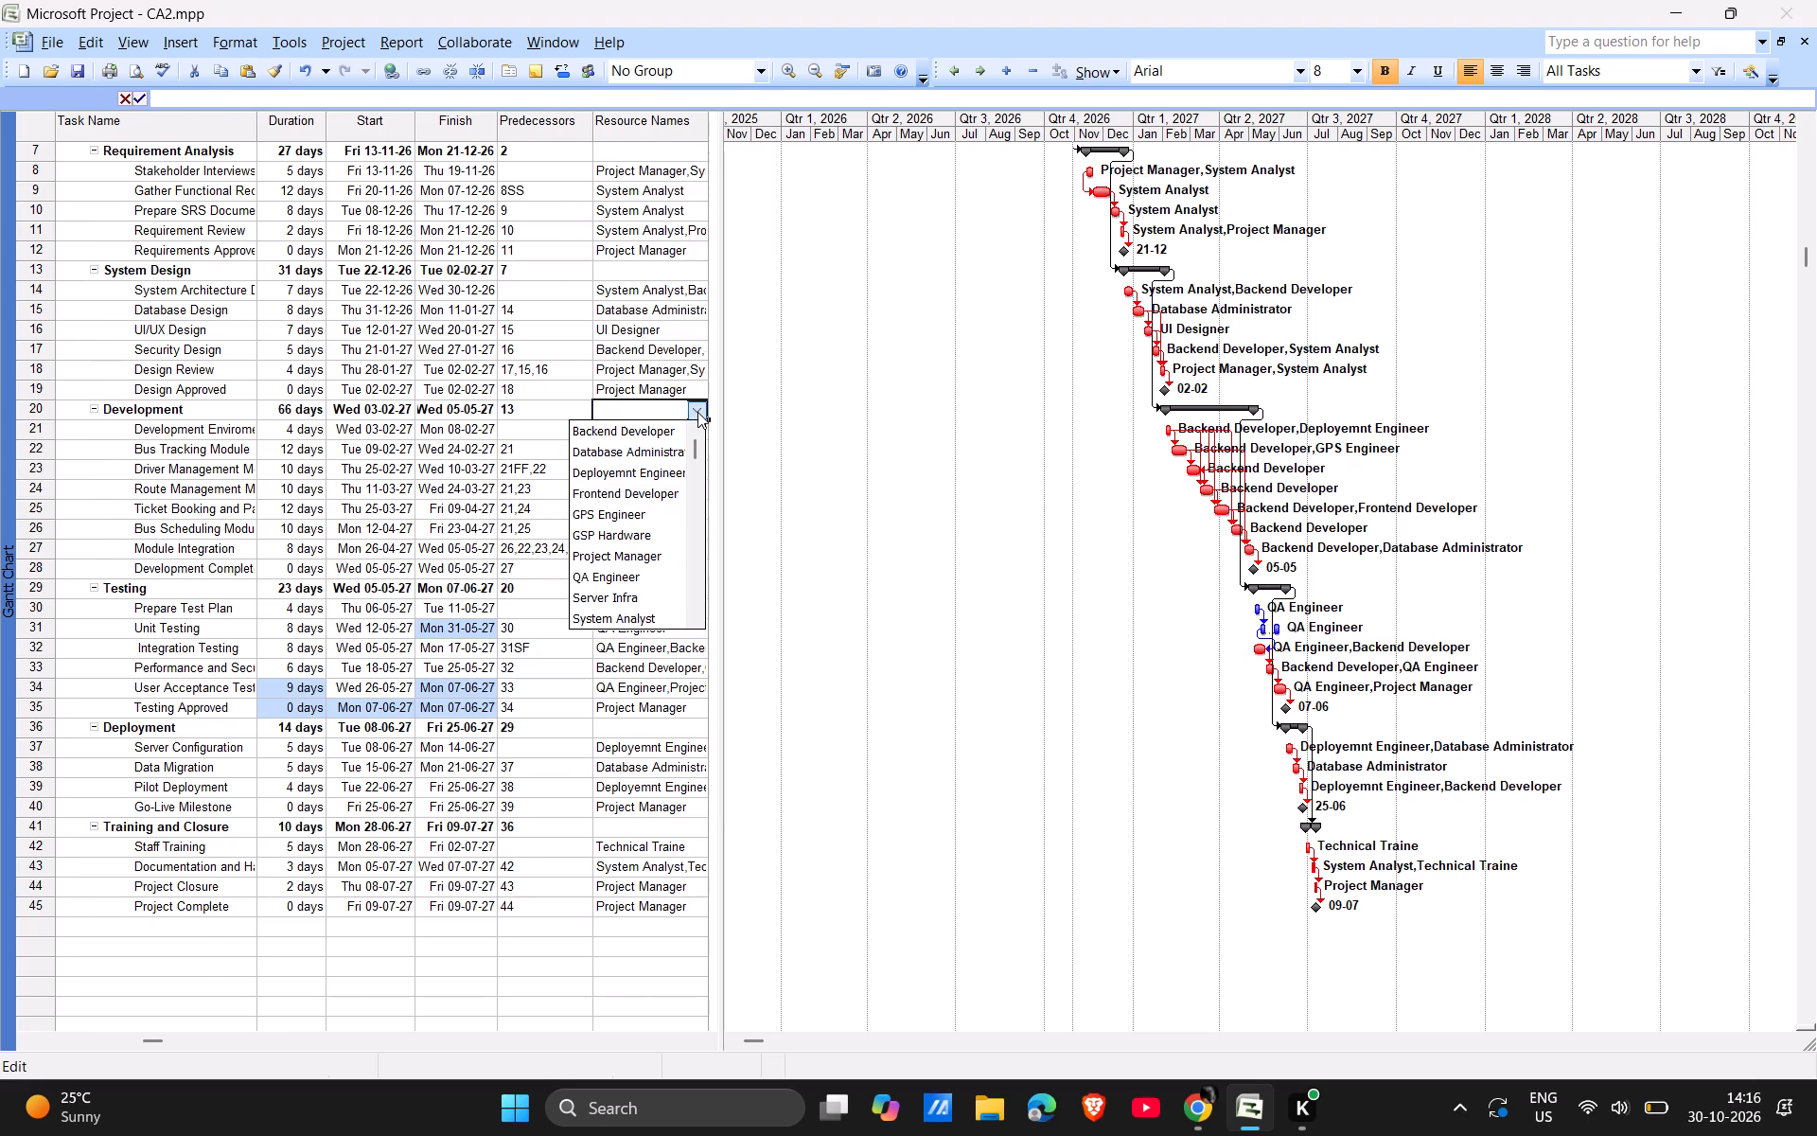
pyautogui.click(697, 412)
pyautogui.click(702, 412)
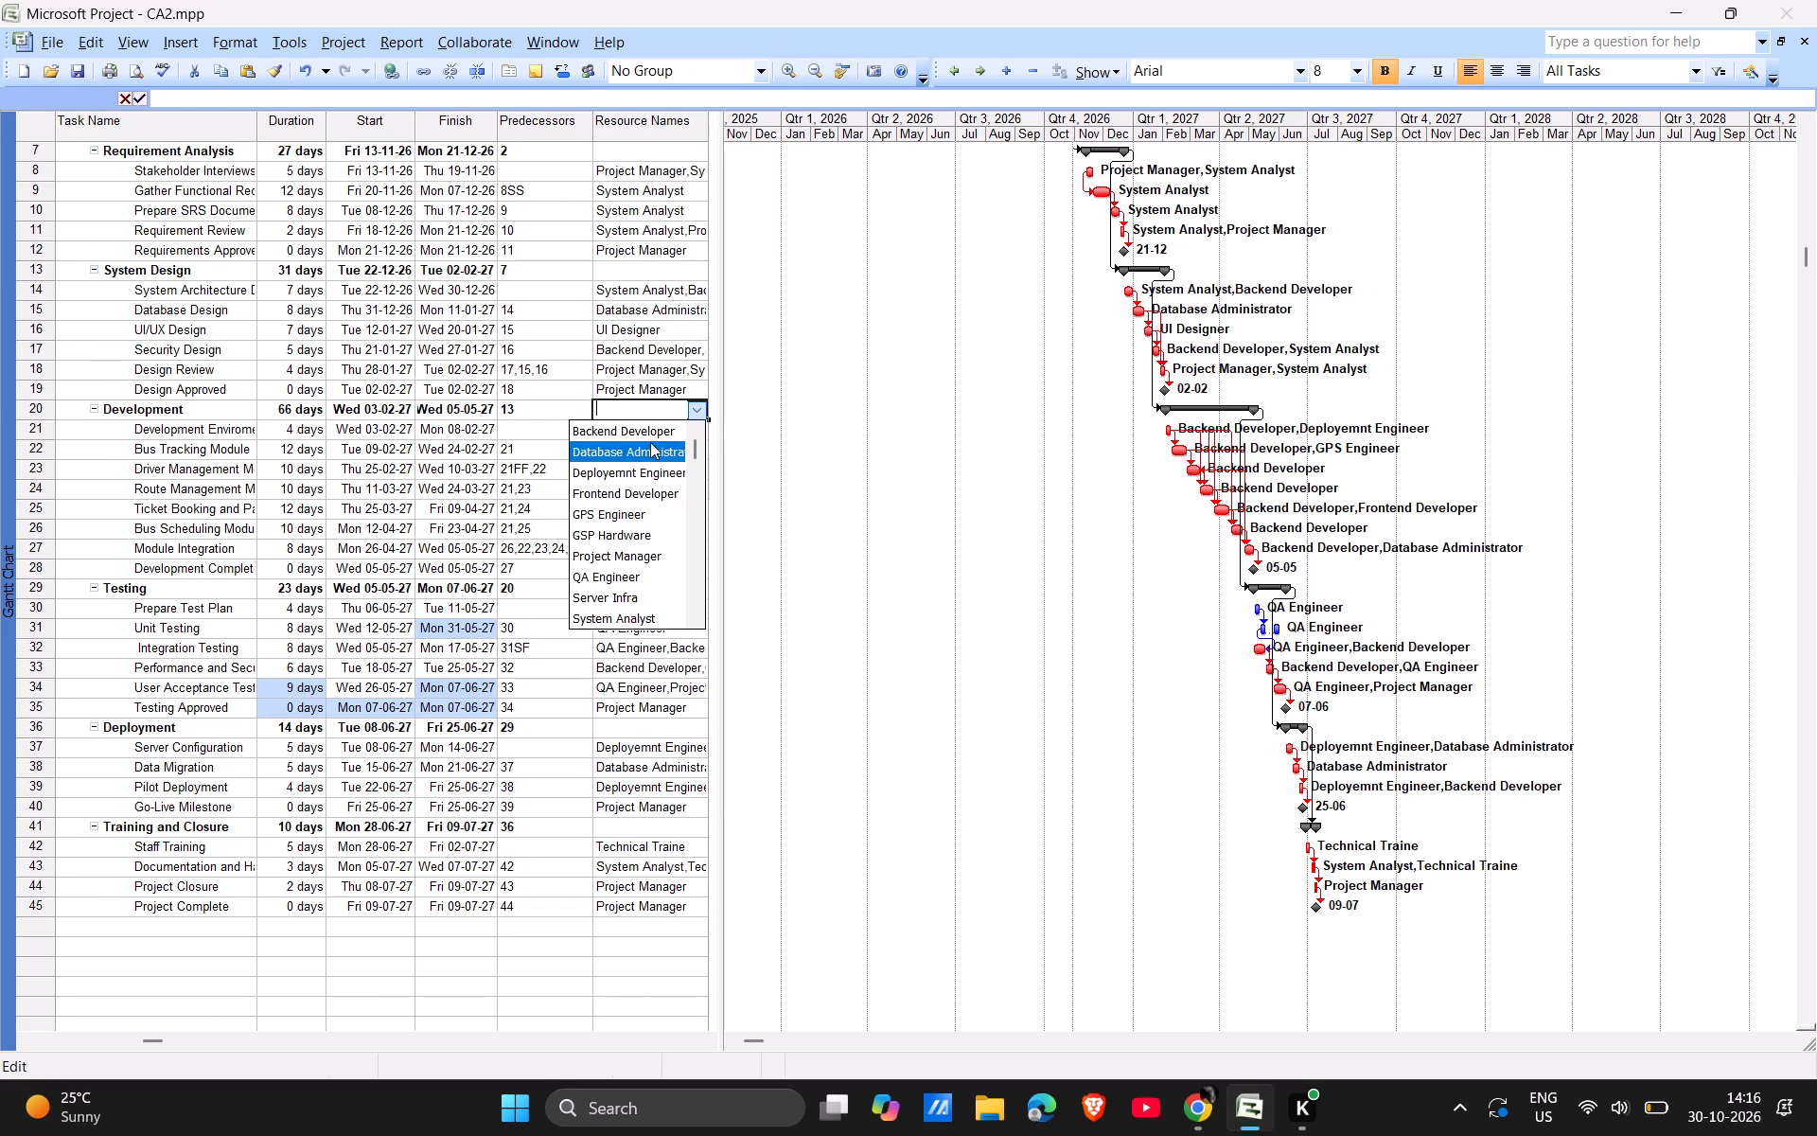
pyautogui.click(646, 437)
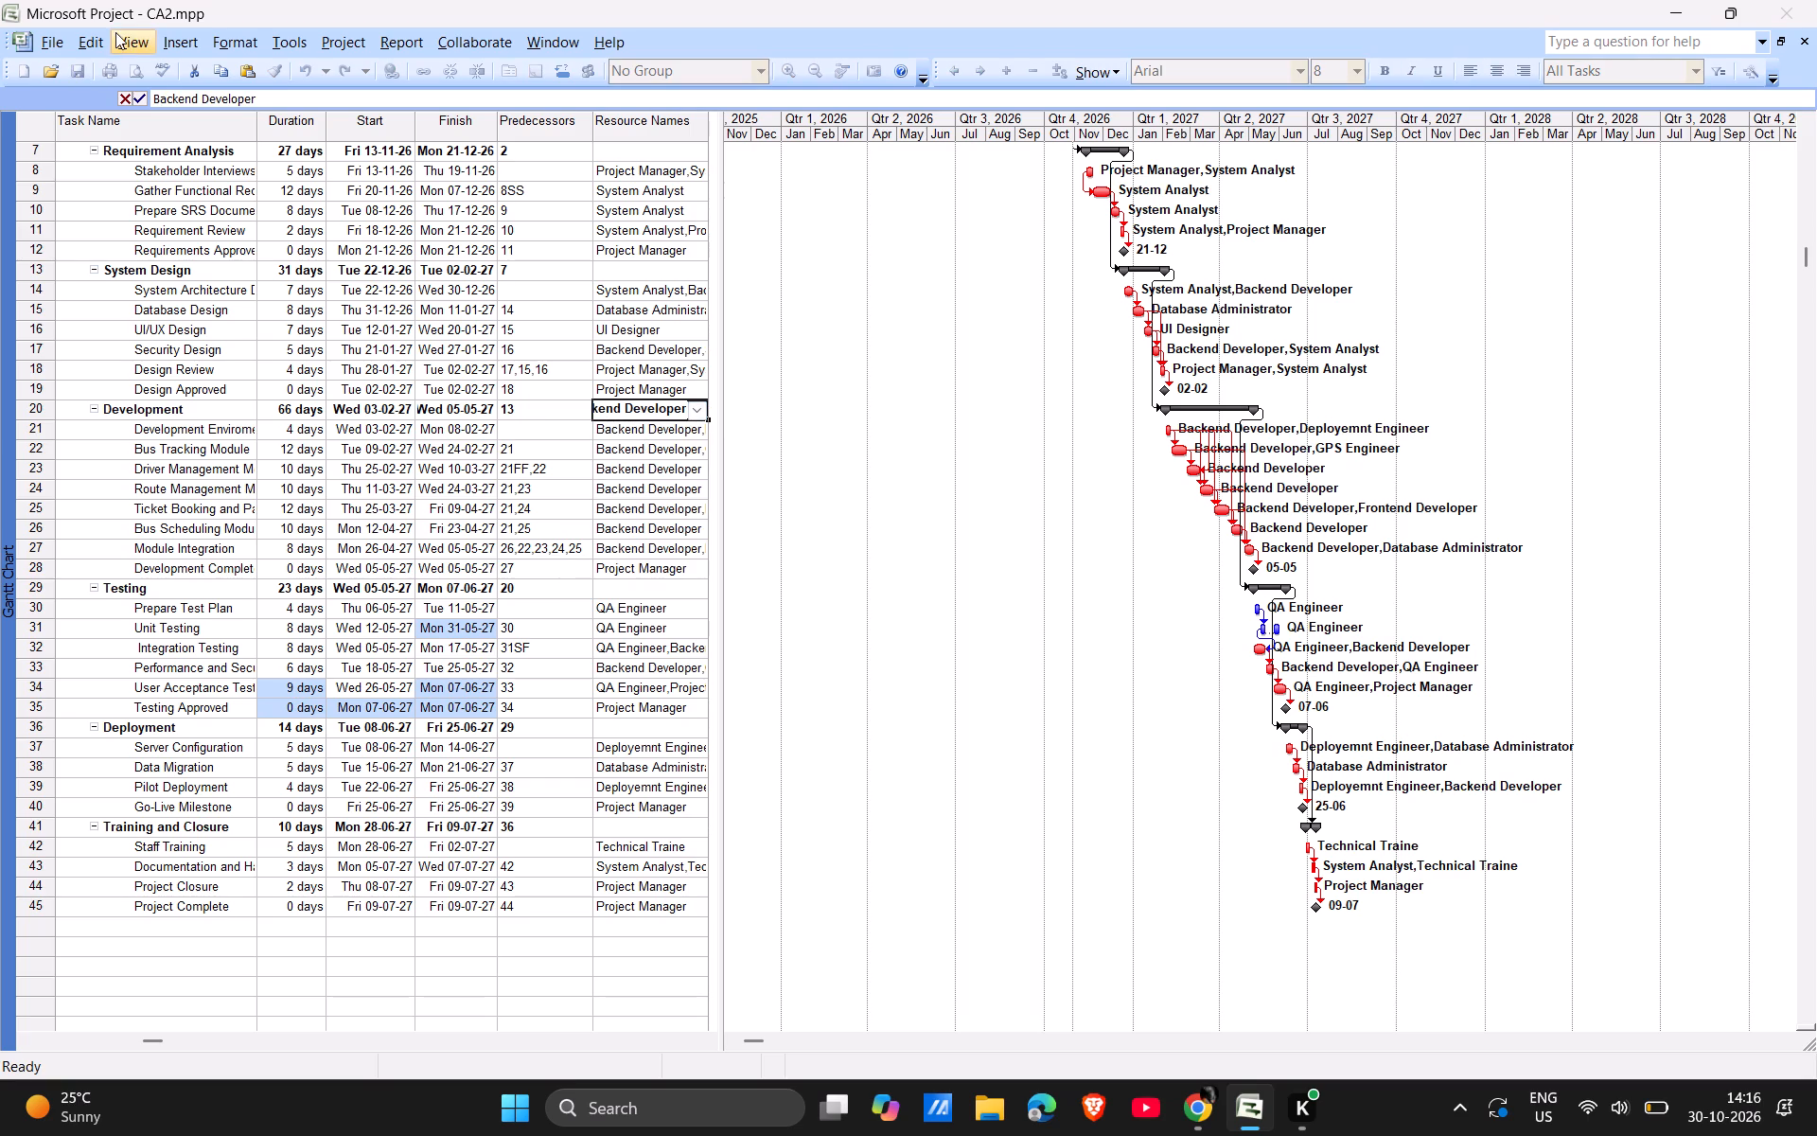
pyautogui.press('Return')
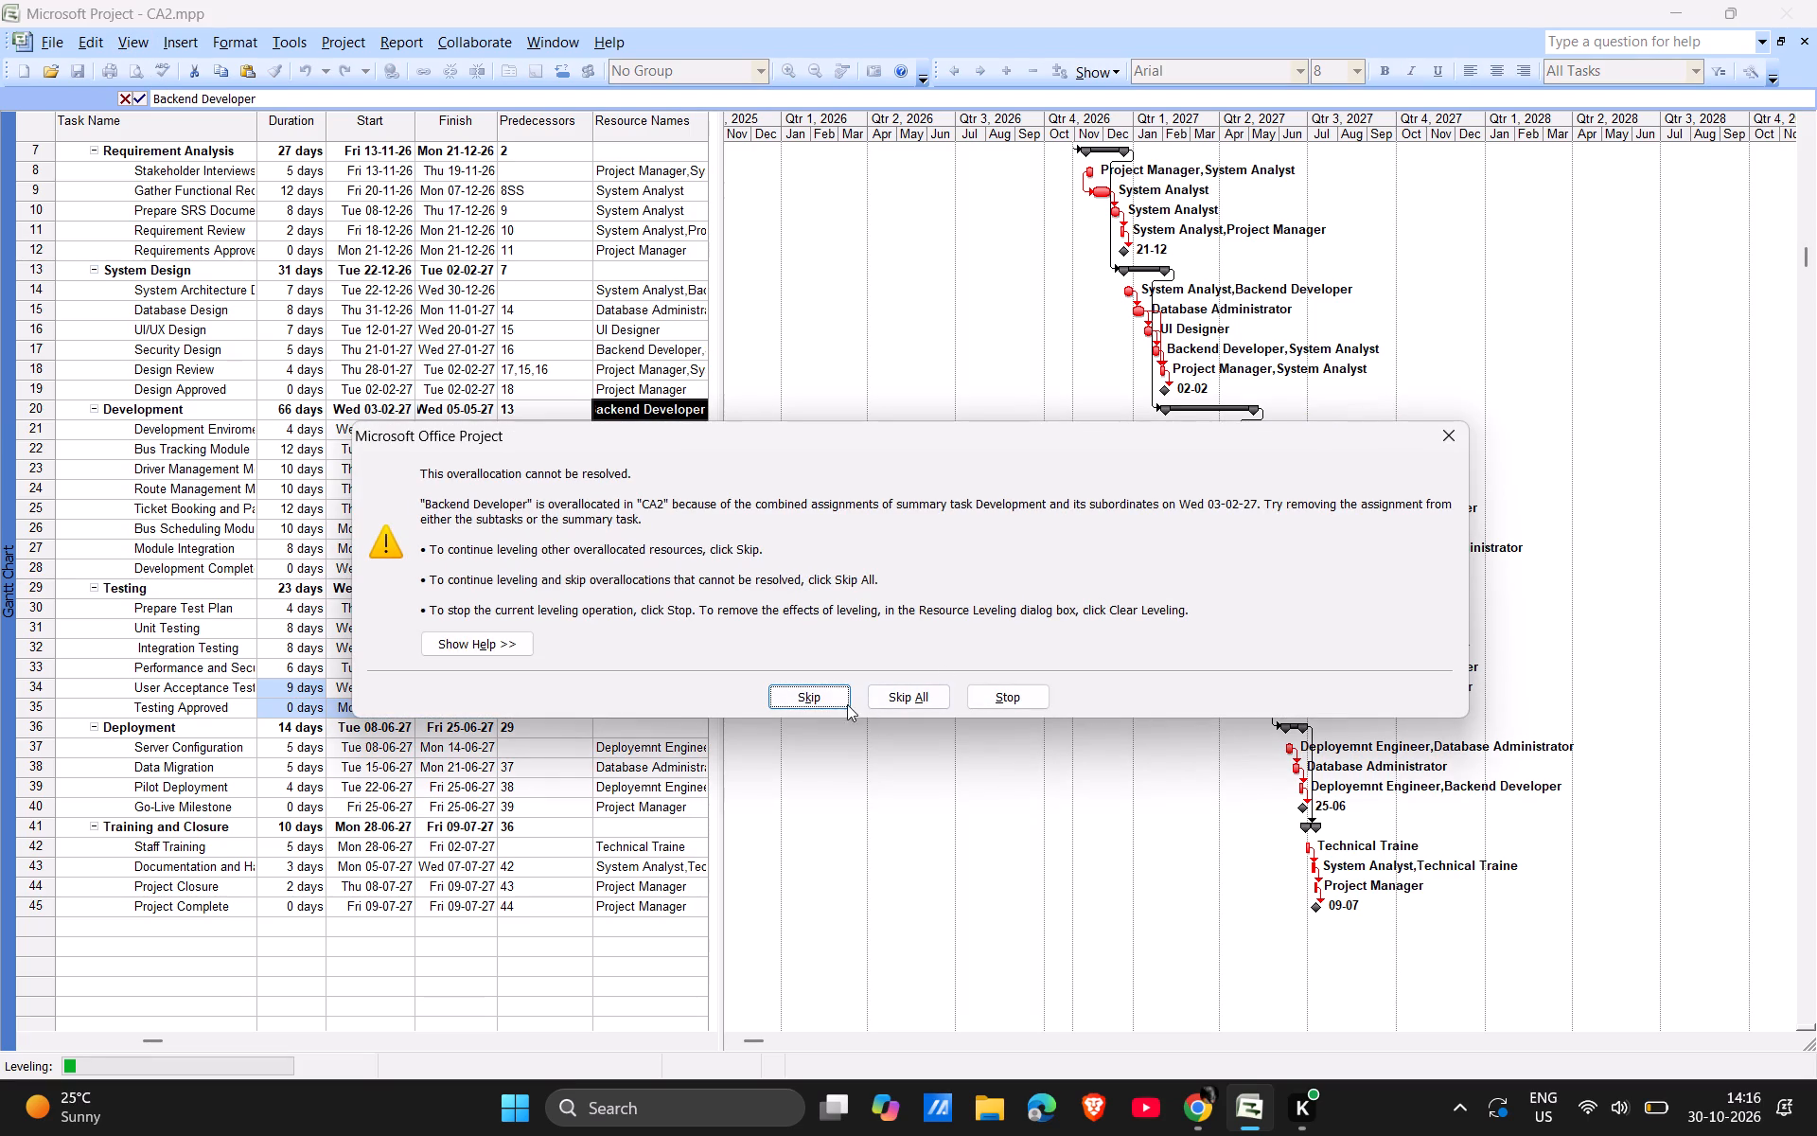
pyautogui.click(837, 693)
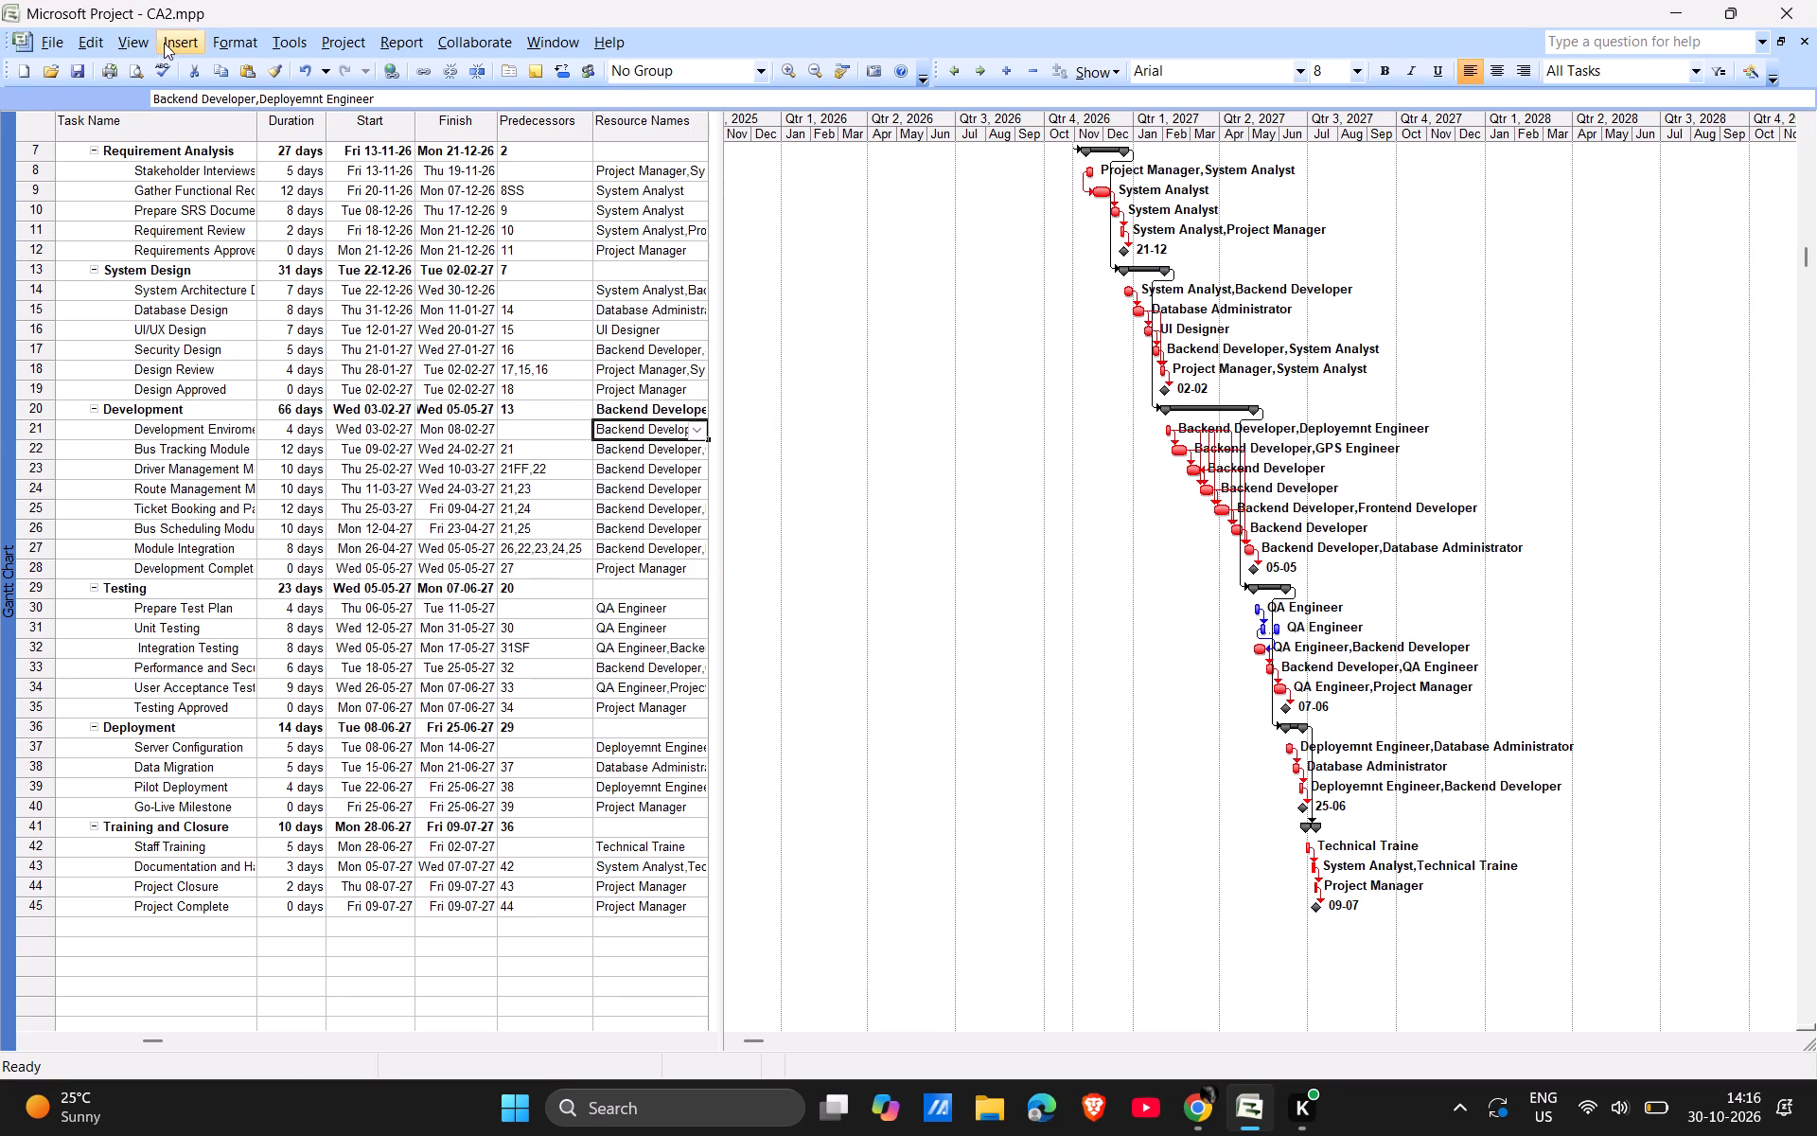
# Examine the resources' workload in the Resource Usage view and return to the Gantt Chart view.
pyautogui.click(144, 43)
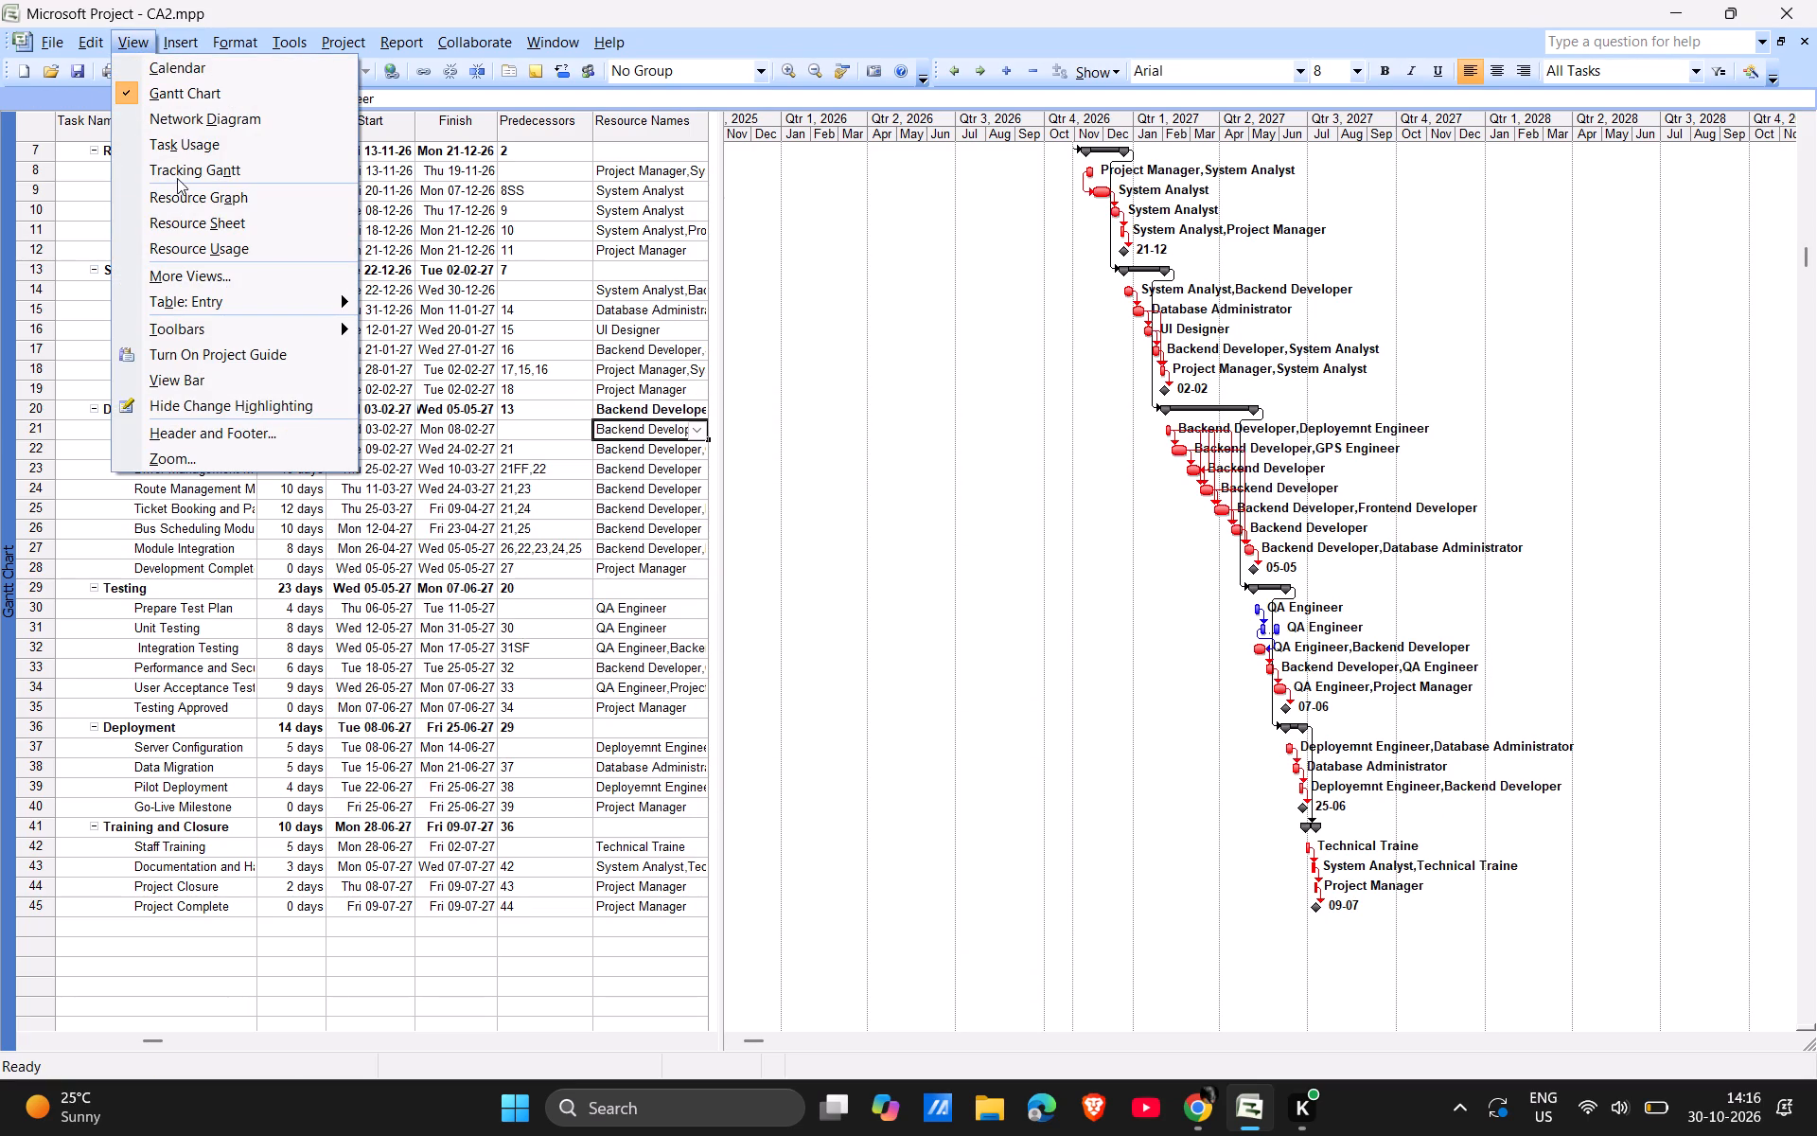
pyautogui.click(176, 239)
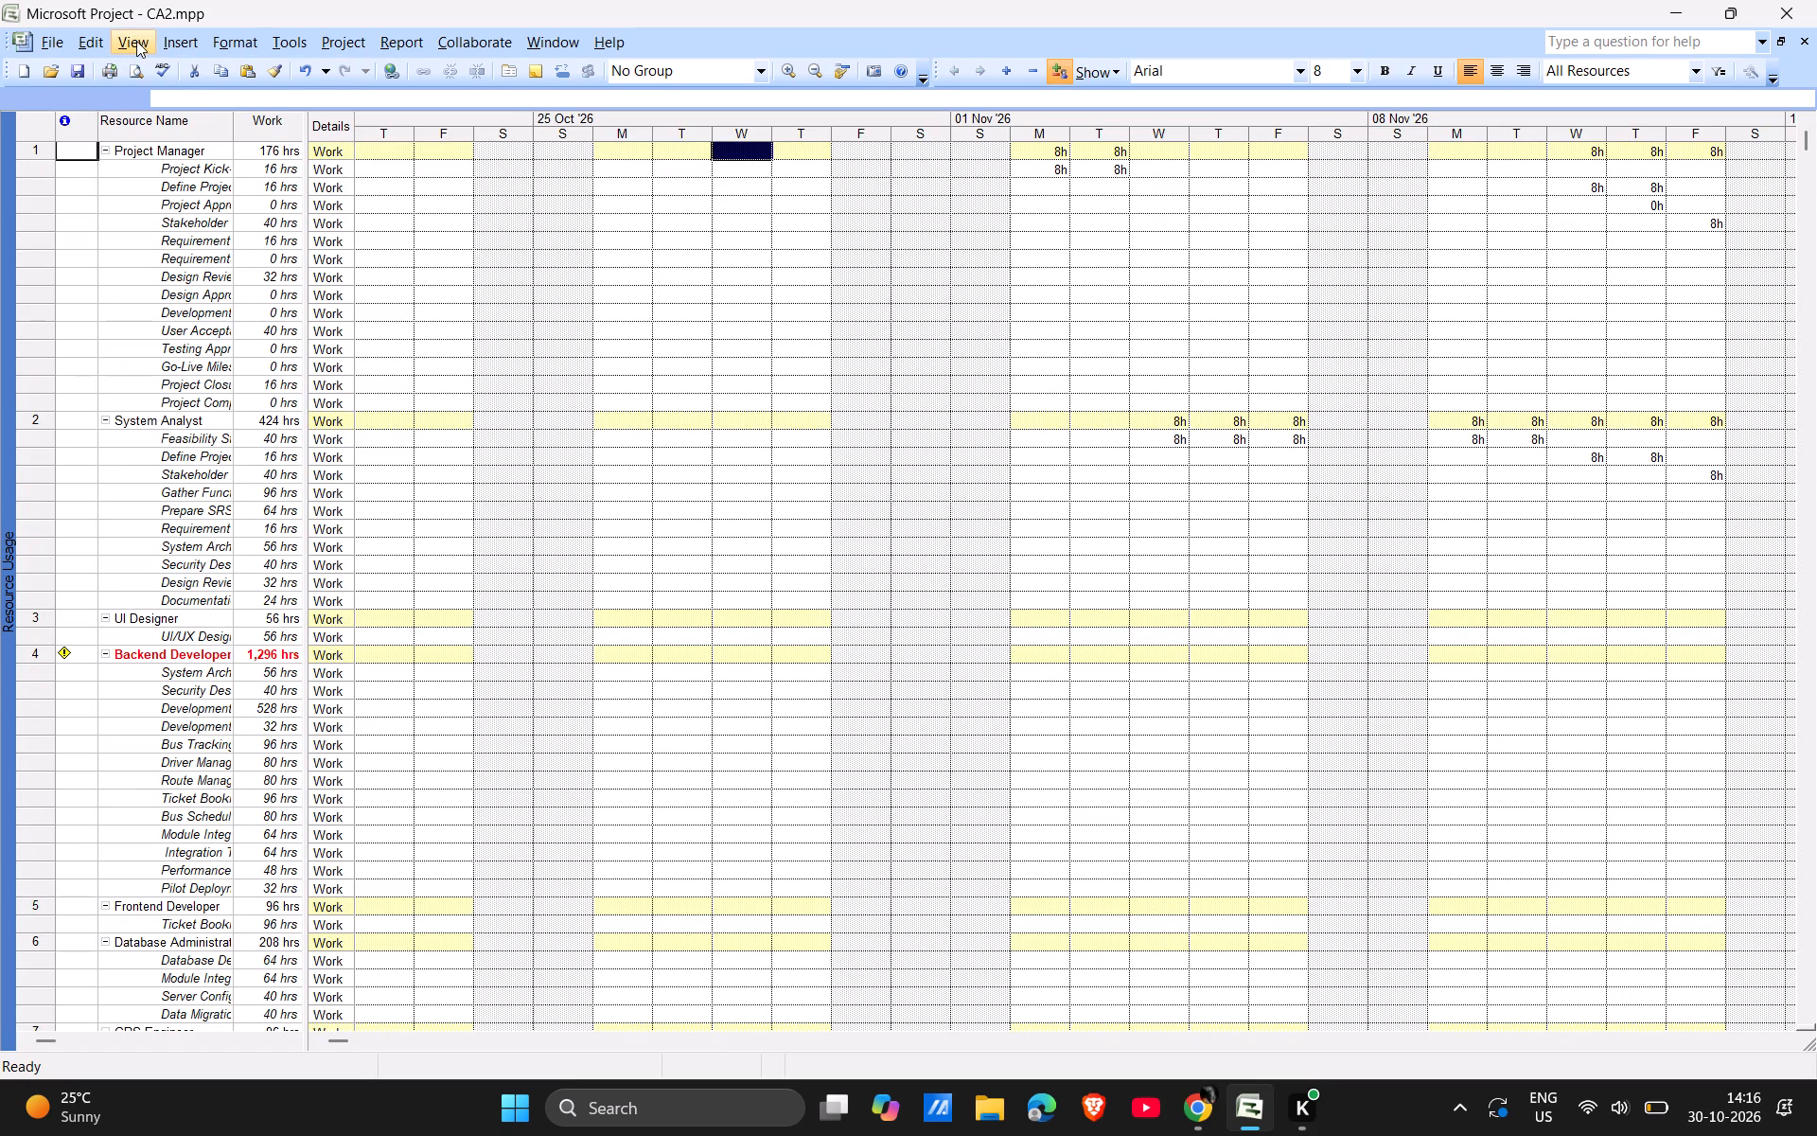
pyautogui.click(137, 40)
pyautogui.click(172, 81)
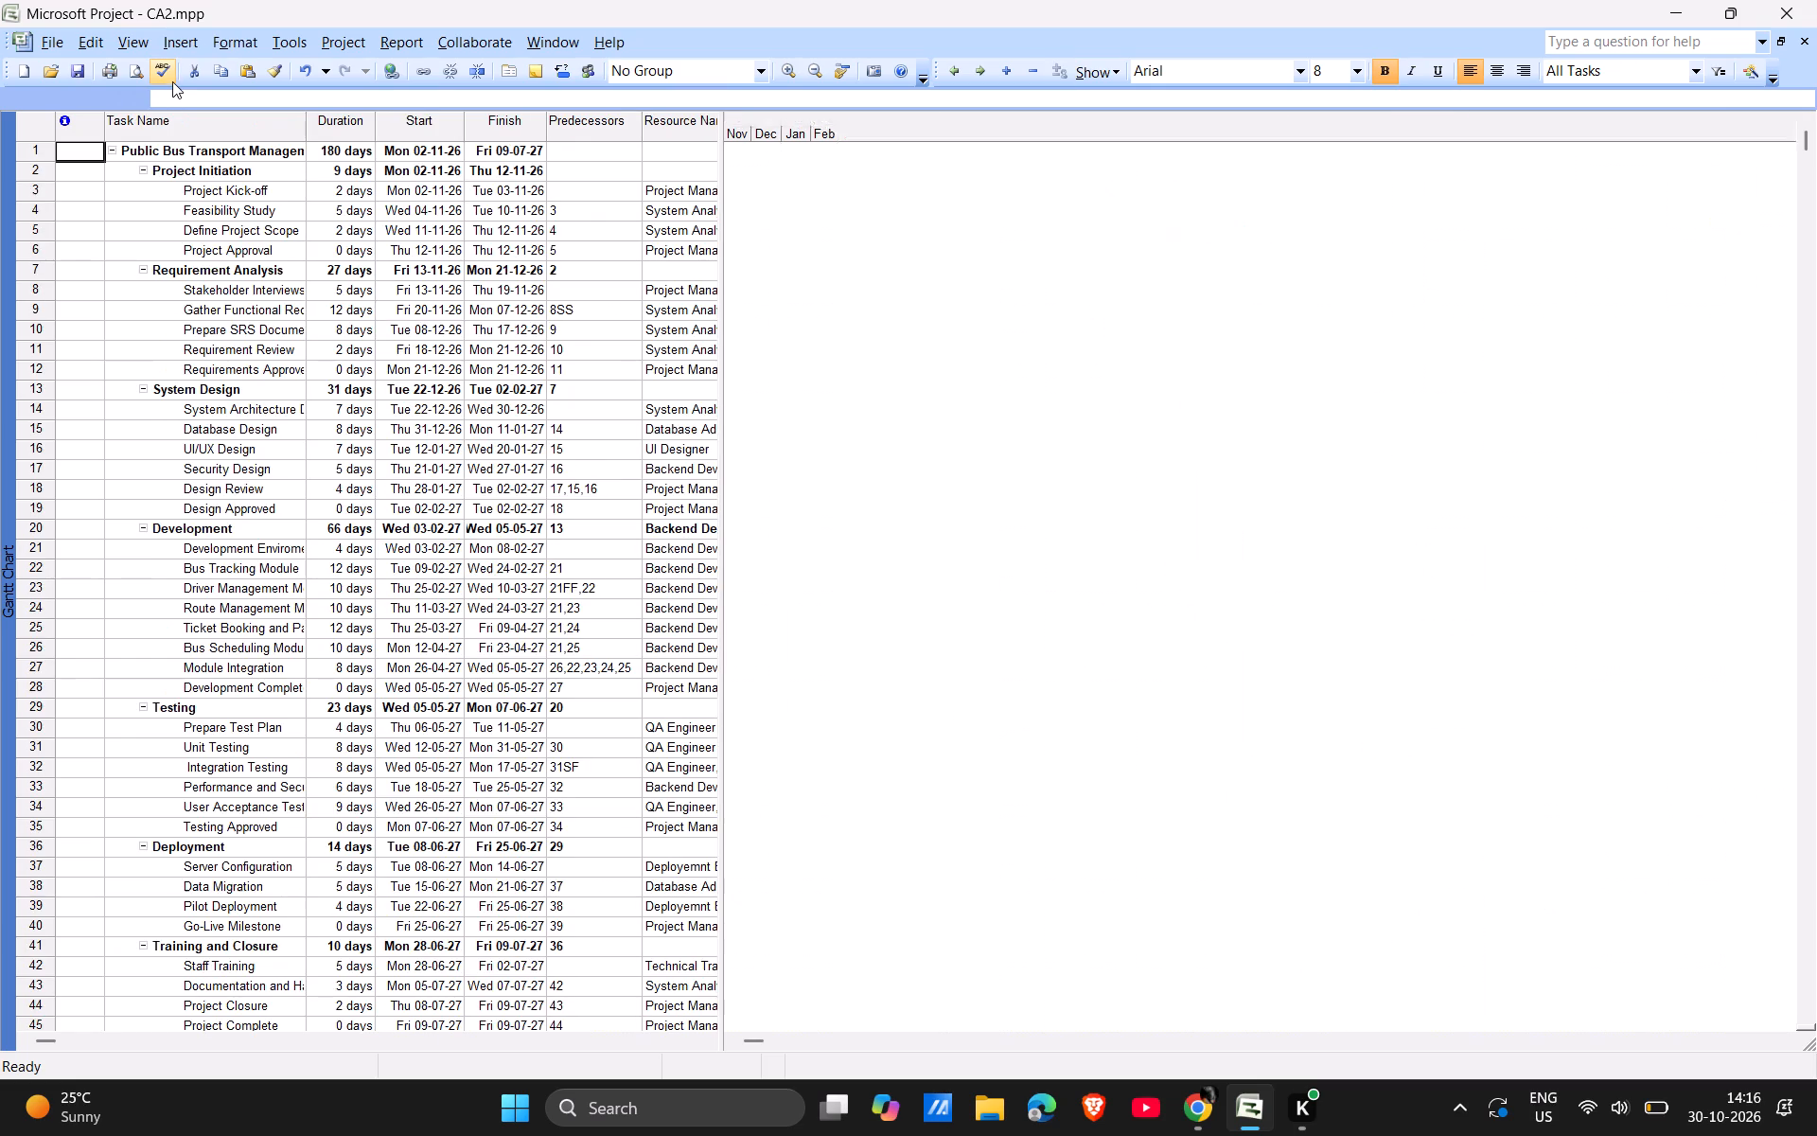
# Level resources for the entire project with manual leveling calculations on a day-by-day basis, skipping the overallocation conflict.
pyautogui.click(298, 38)
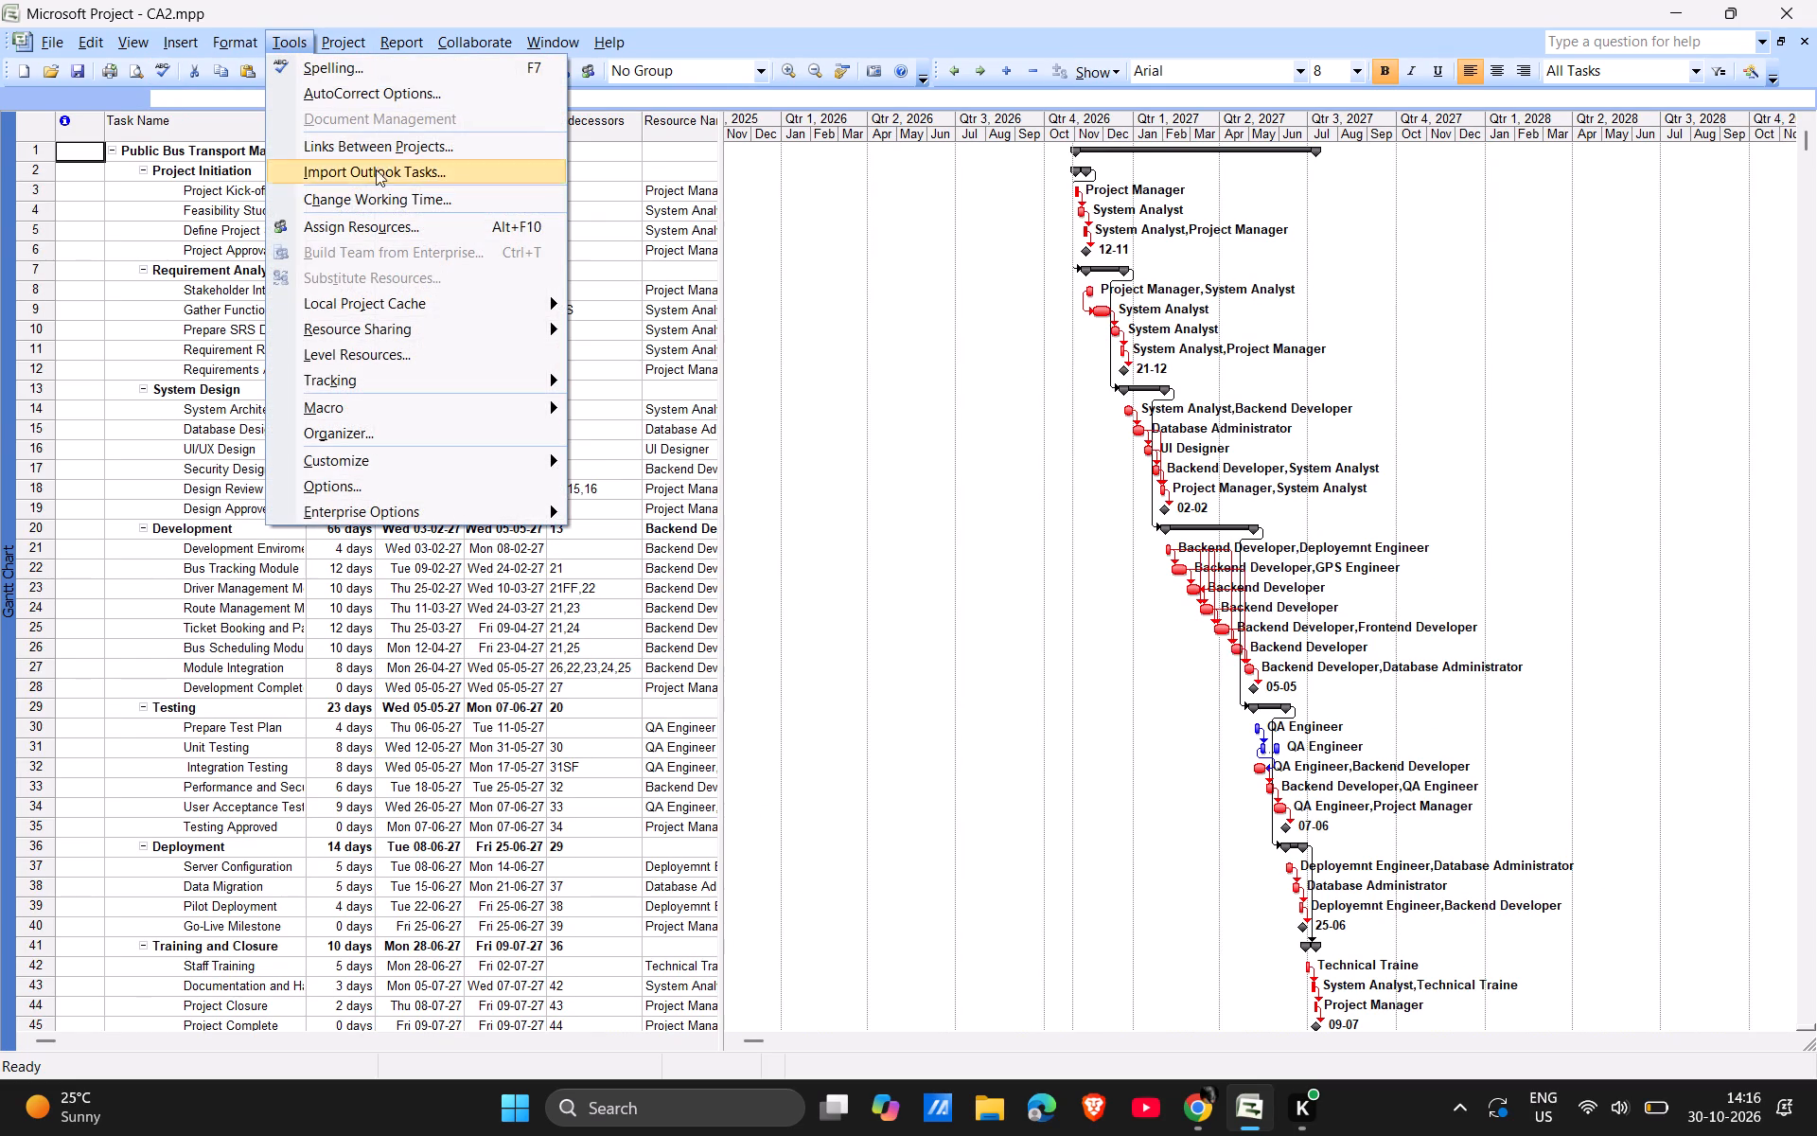
pyautogui.click(326, 350)
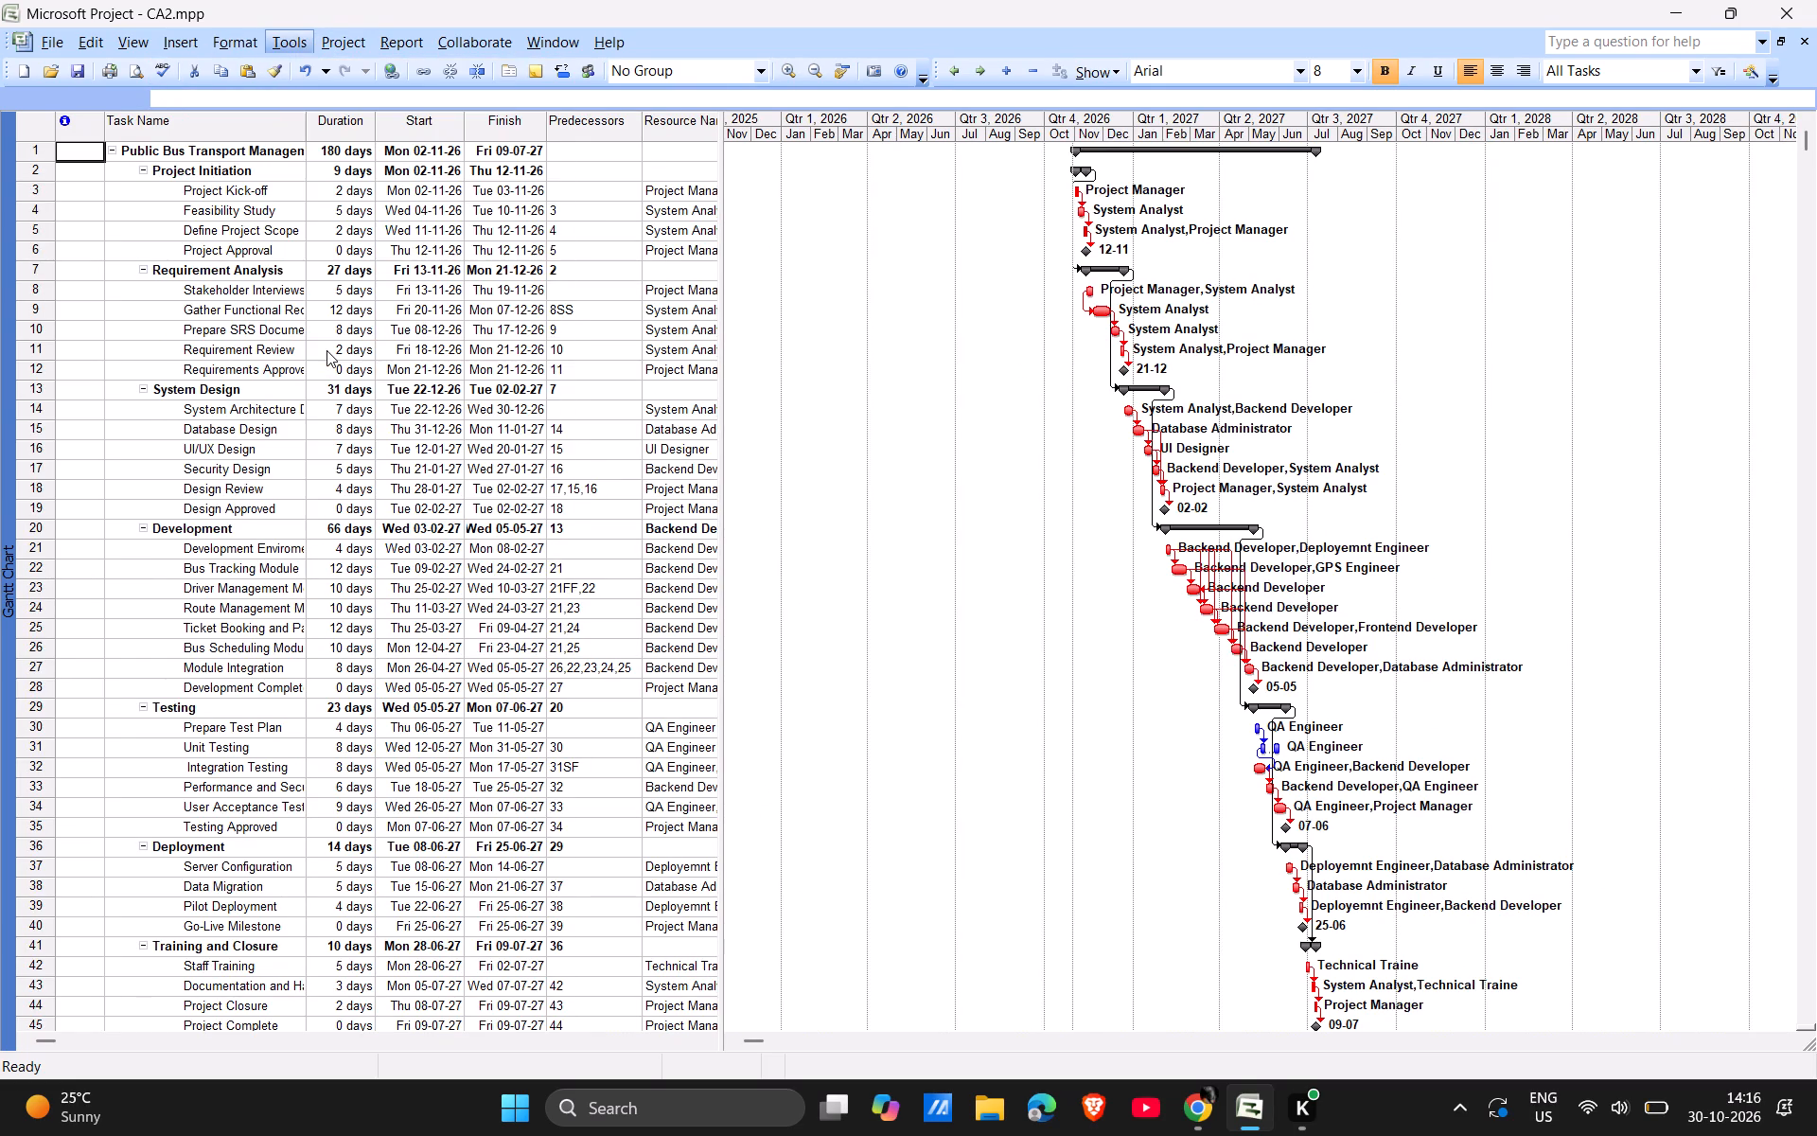
pyautogui.click(853, 397)
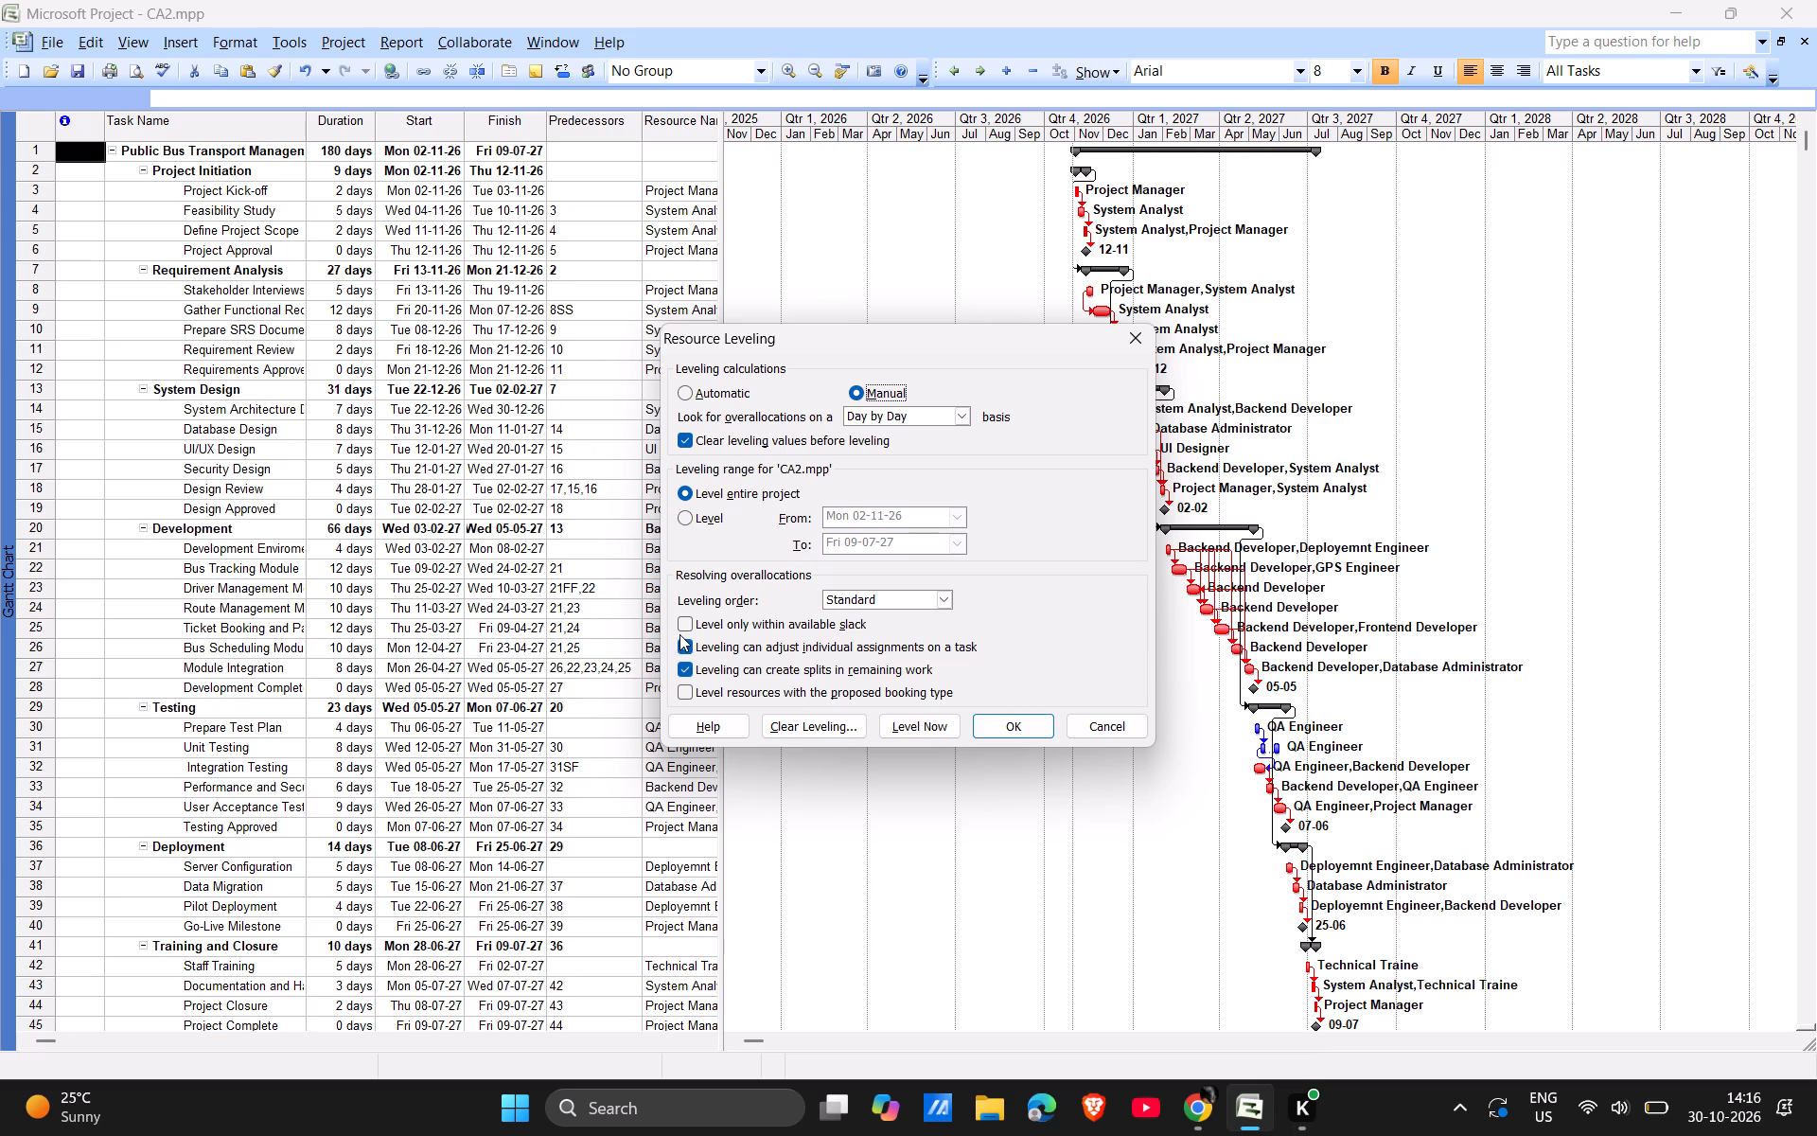
pyautogui.click(899, 719)
pyautogui.click(828, 698)
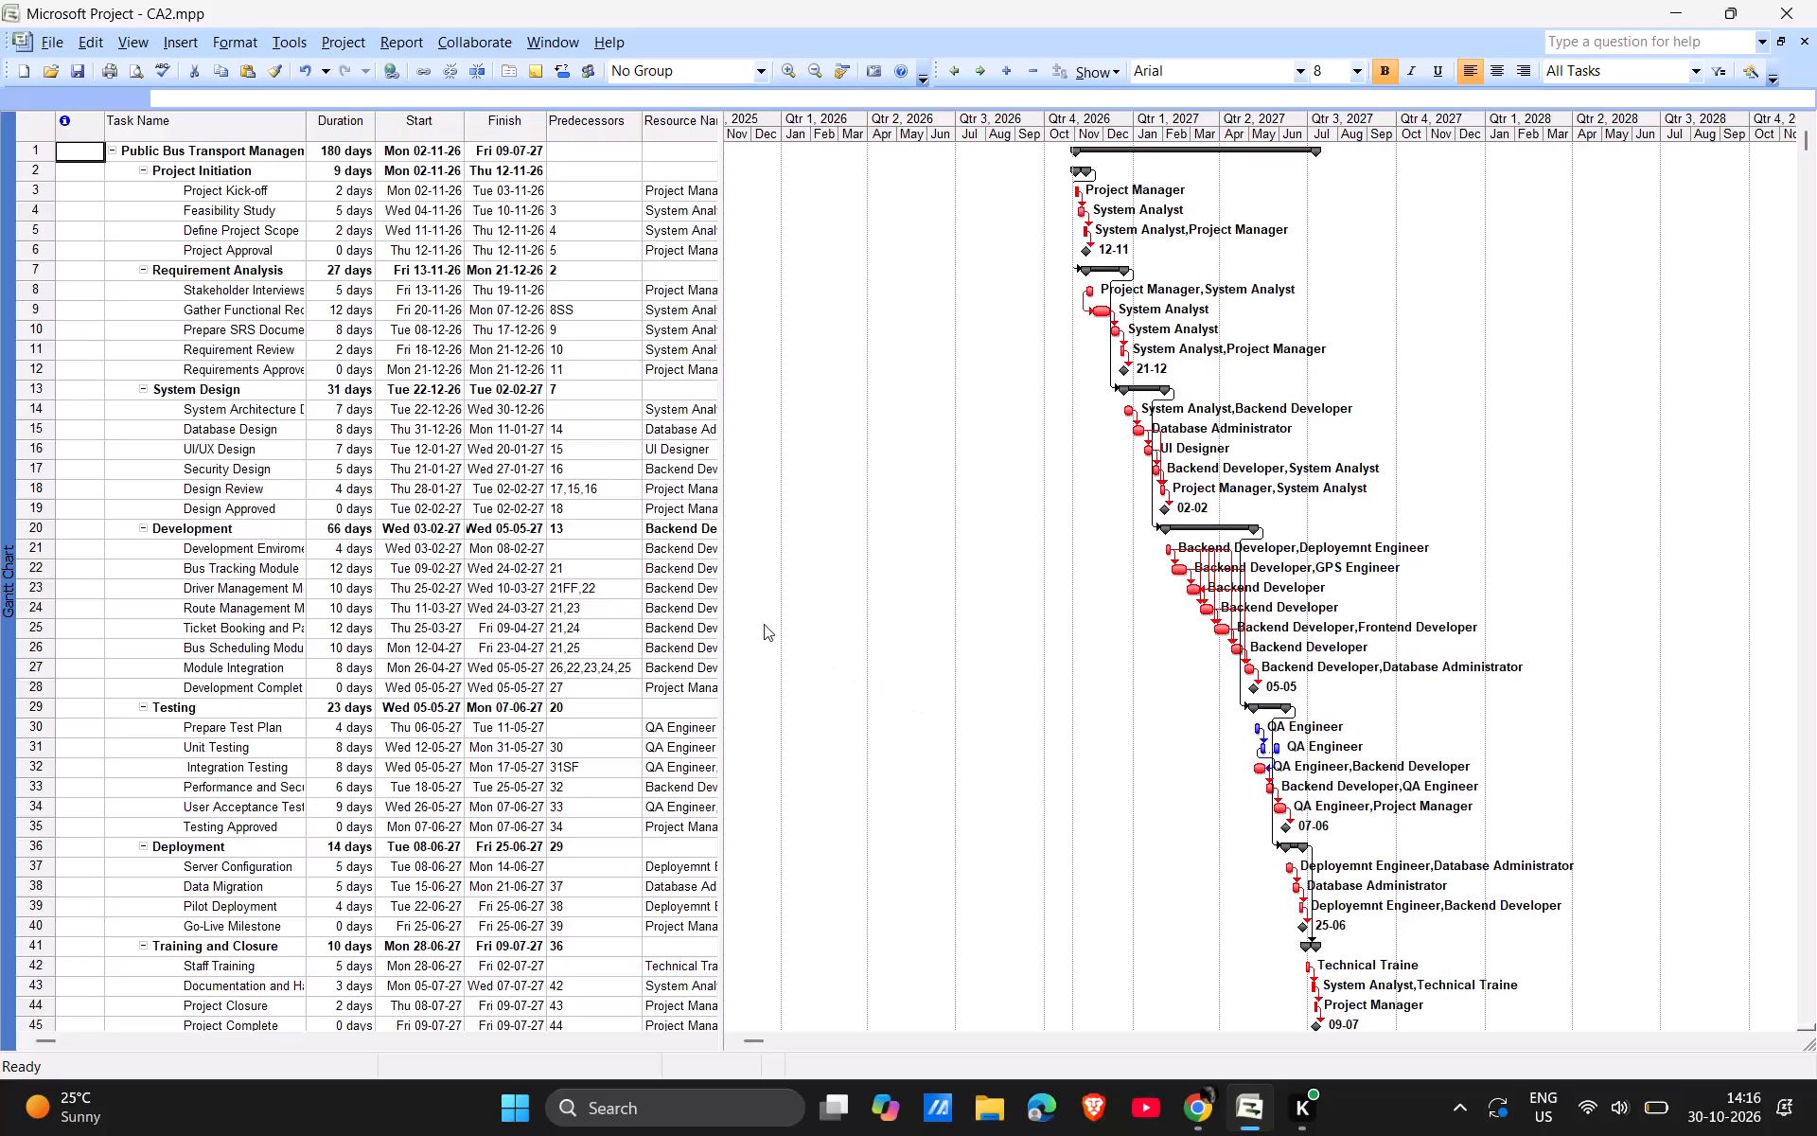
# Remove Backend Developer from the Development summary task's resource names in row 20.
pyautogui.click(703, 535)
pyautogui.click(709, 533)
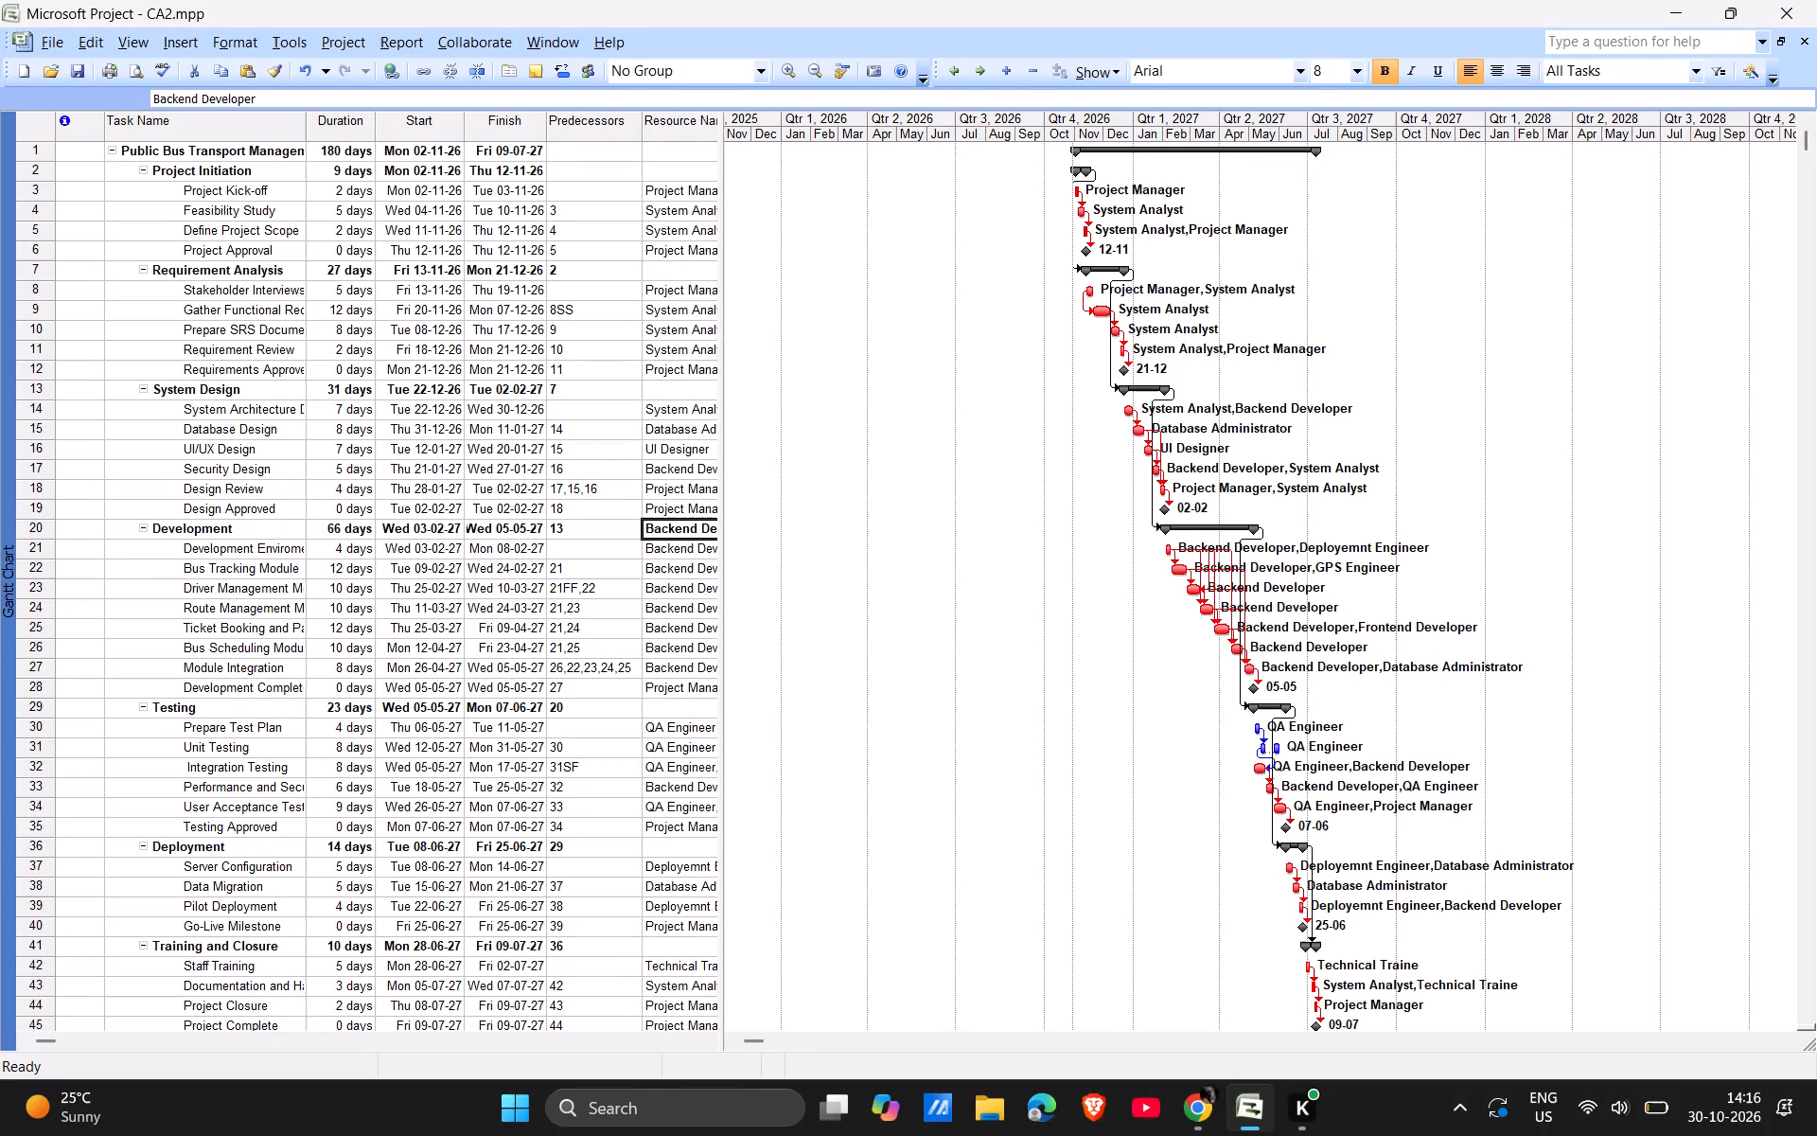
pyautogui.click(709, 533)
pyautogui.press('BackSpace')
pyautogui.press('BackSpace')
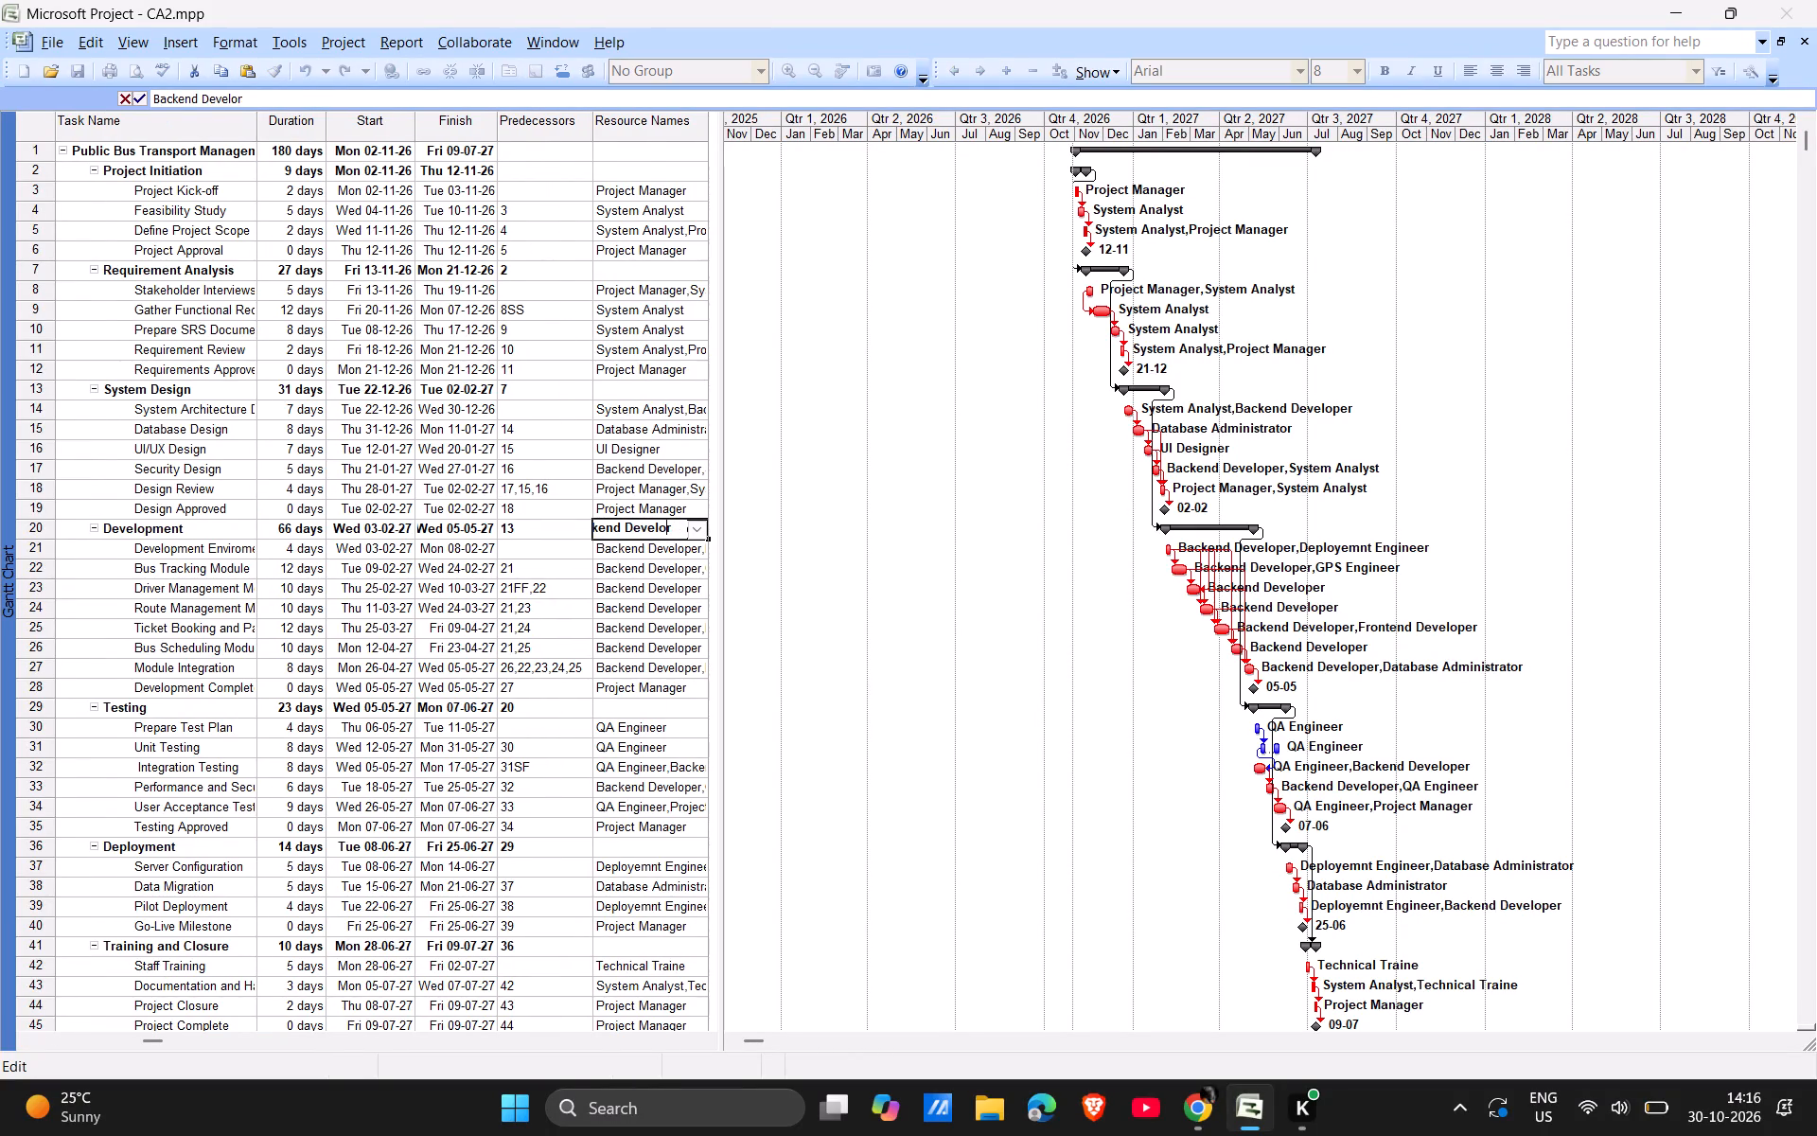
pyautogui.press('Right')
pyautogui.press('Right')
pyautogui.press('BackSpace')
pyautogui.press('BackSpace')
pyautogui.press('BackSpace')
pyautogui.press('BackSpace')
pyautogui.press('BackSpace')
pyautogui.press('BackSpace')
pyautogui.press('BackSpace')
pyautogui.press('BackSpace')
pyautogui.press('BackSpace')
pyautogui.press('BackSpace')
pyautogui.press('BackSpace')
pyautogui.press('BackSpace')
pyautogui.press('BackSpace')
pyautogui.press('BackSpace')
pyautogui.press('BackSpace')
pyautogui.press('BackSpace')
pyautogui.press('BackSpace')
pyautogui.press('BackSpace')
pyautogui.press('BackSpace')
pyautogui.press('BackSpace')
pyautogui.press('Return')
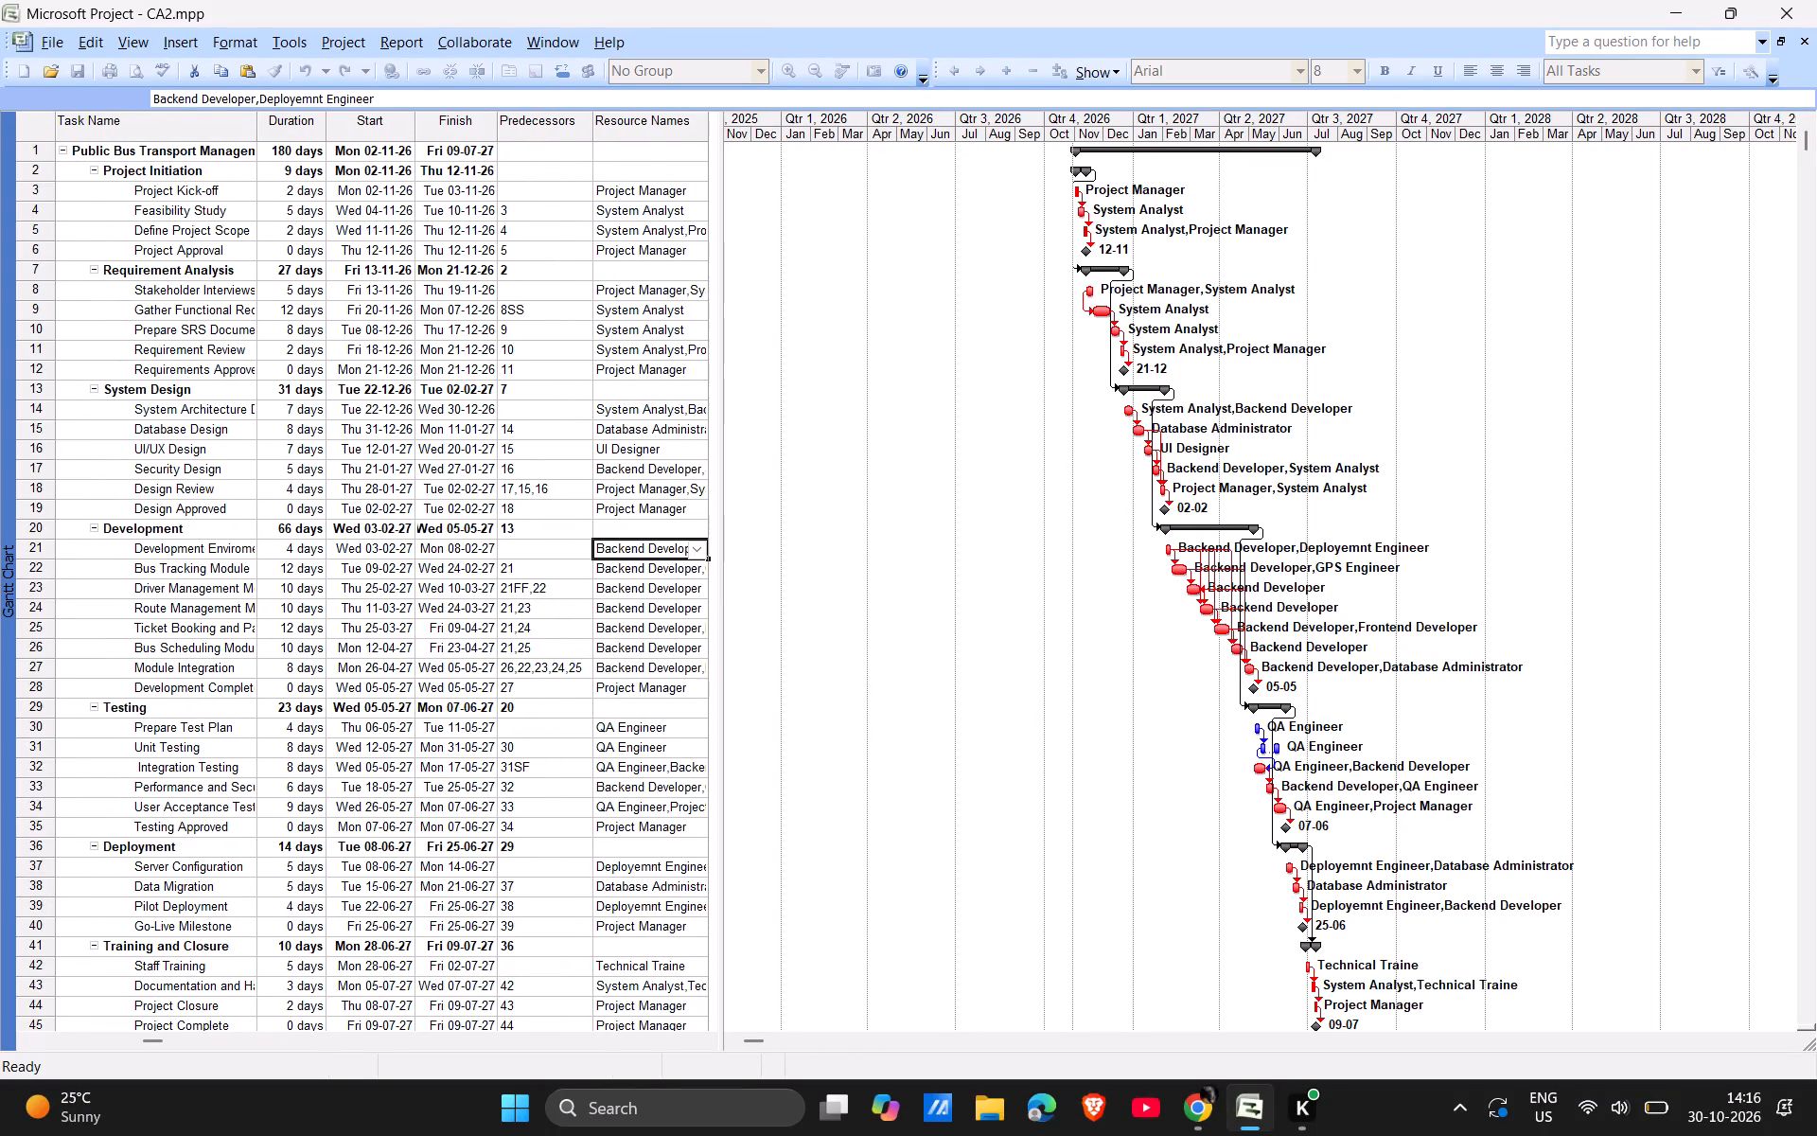
# Save the CA2.mpp project and close Microsoft Project.
pyautogui.scroll(-4, 1095, 617)
pyautogui.scroll(12, 1095, 617)
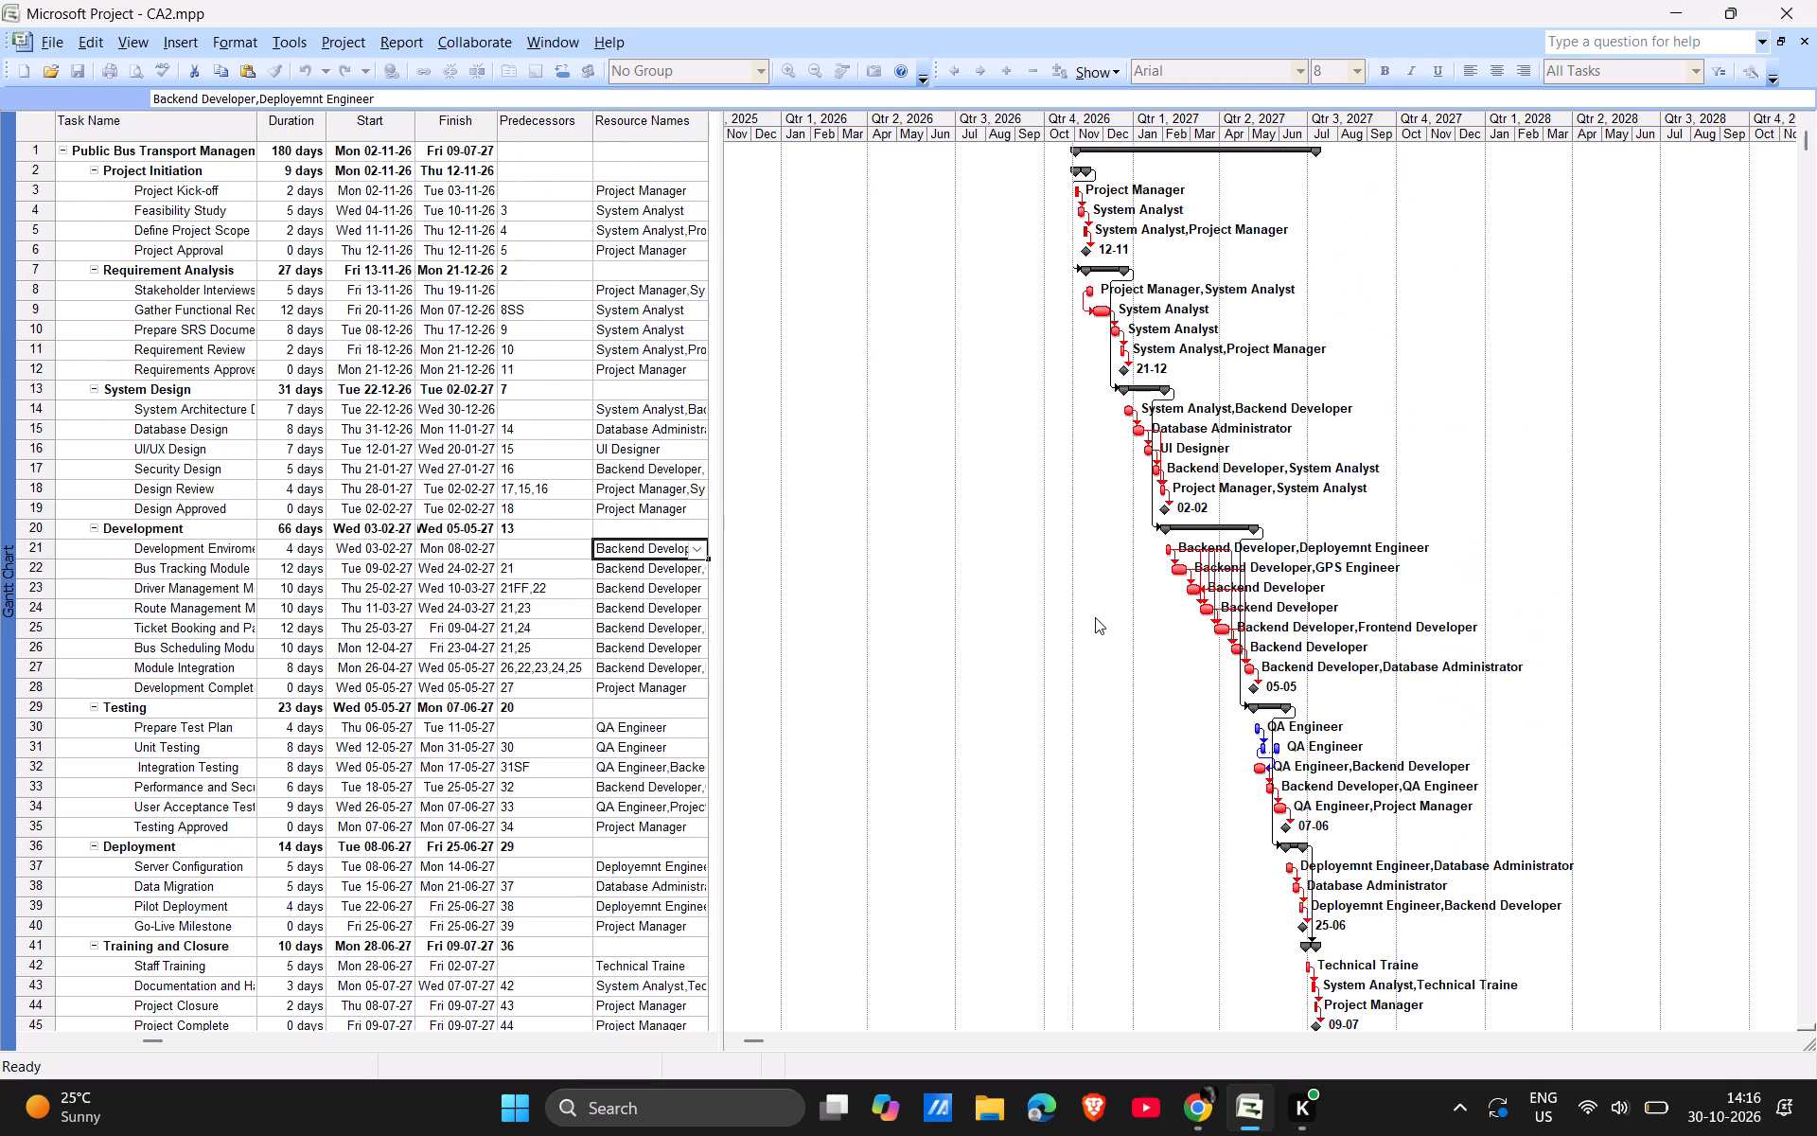
pyautogui.hotkey('ctrl', 's')
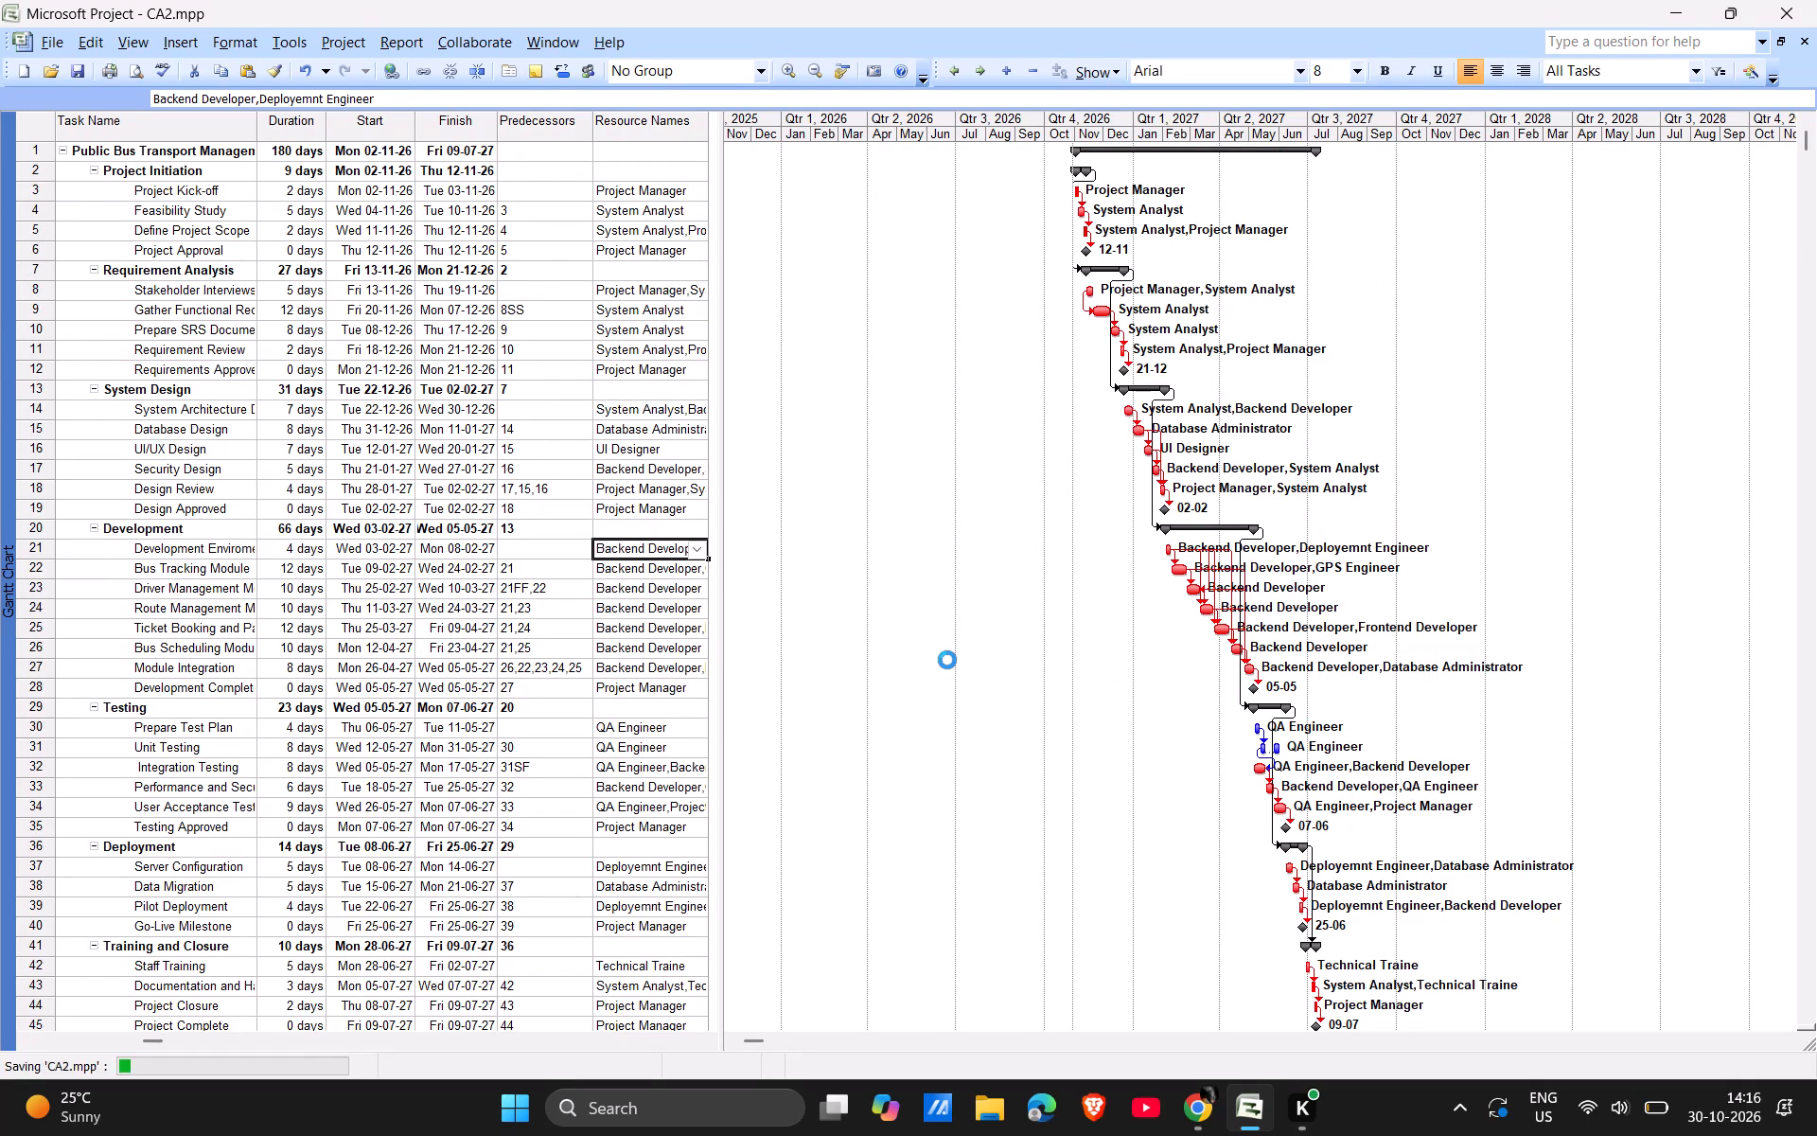
pyautogui.hotkey('ctrl', 's')
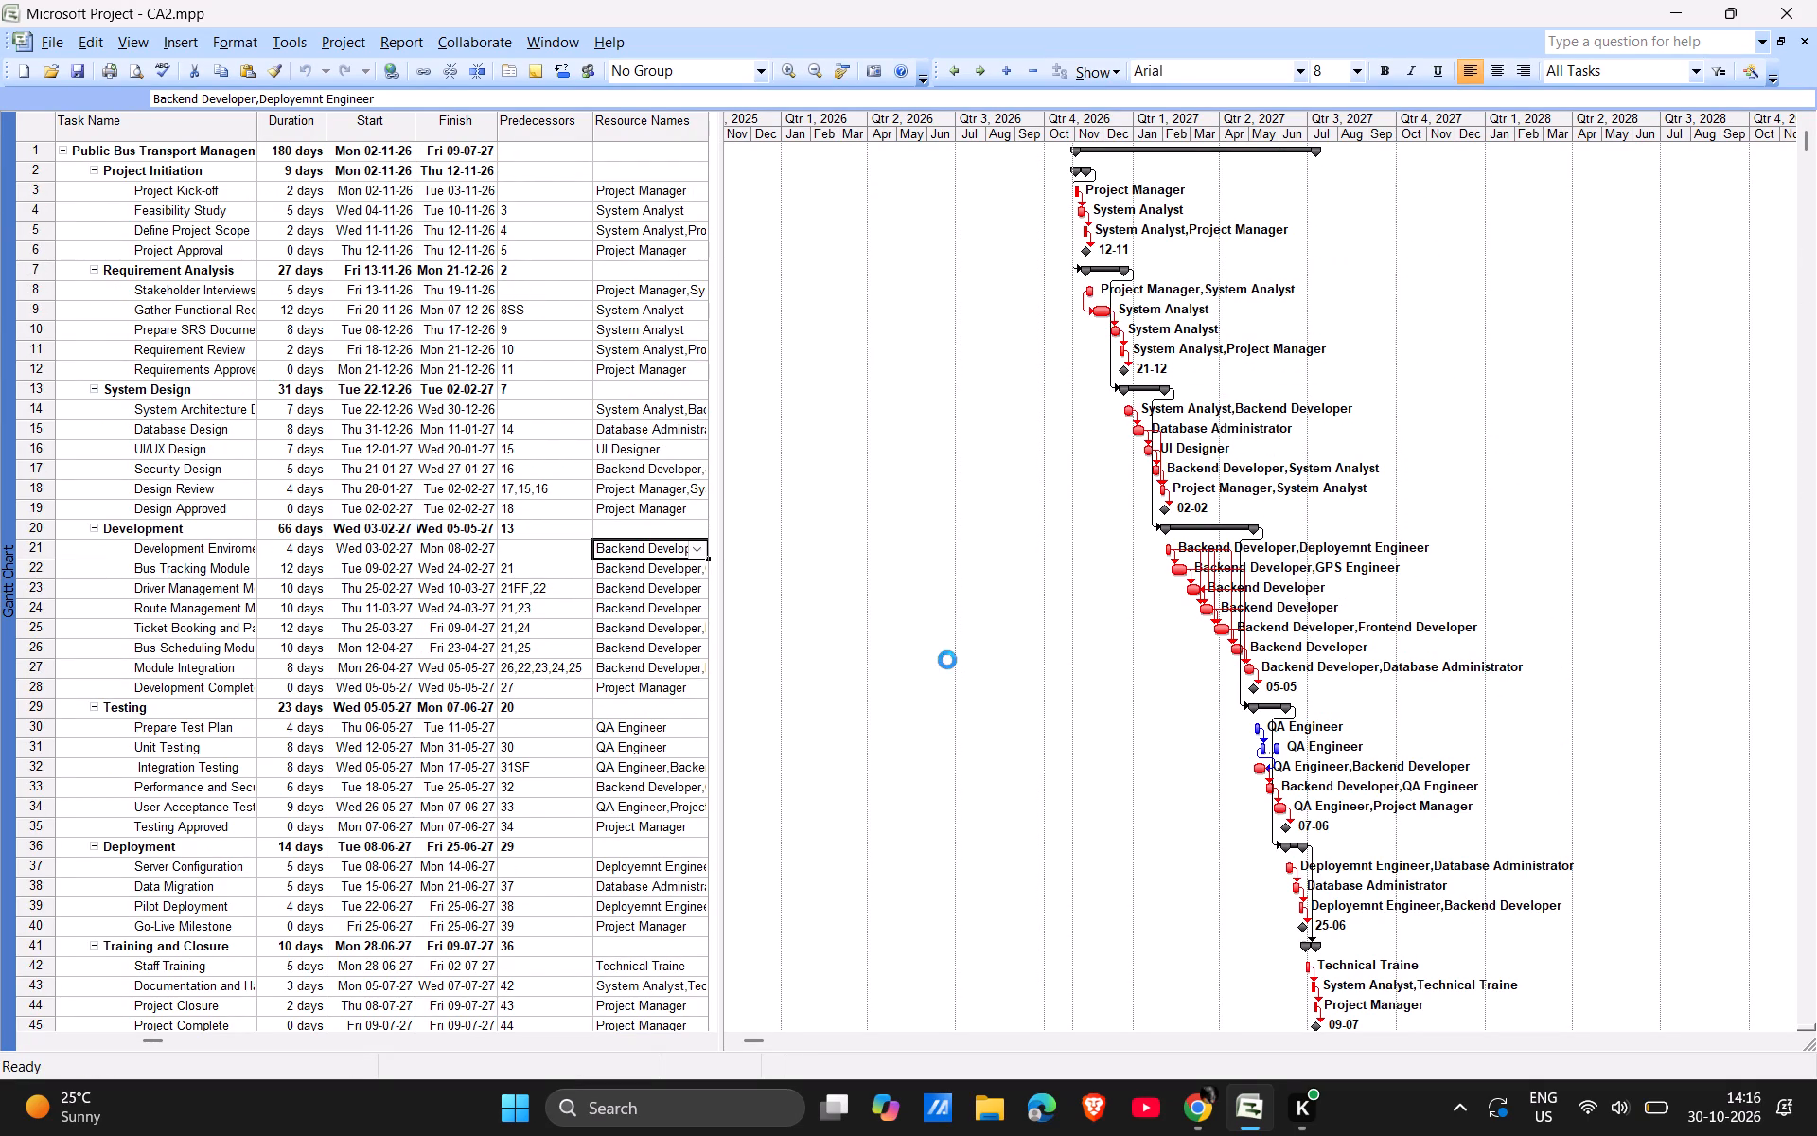
pyautogui.hotkey('ctrl', 's')
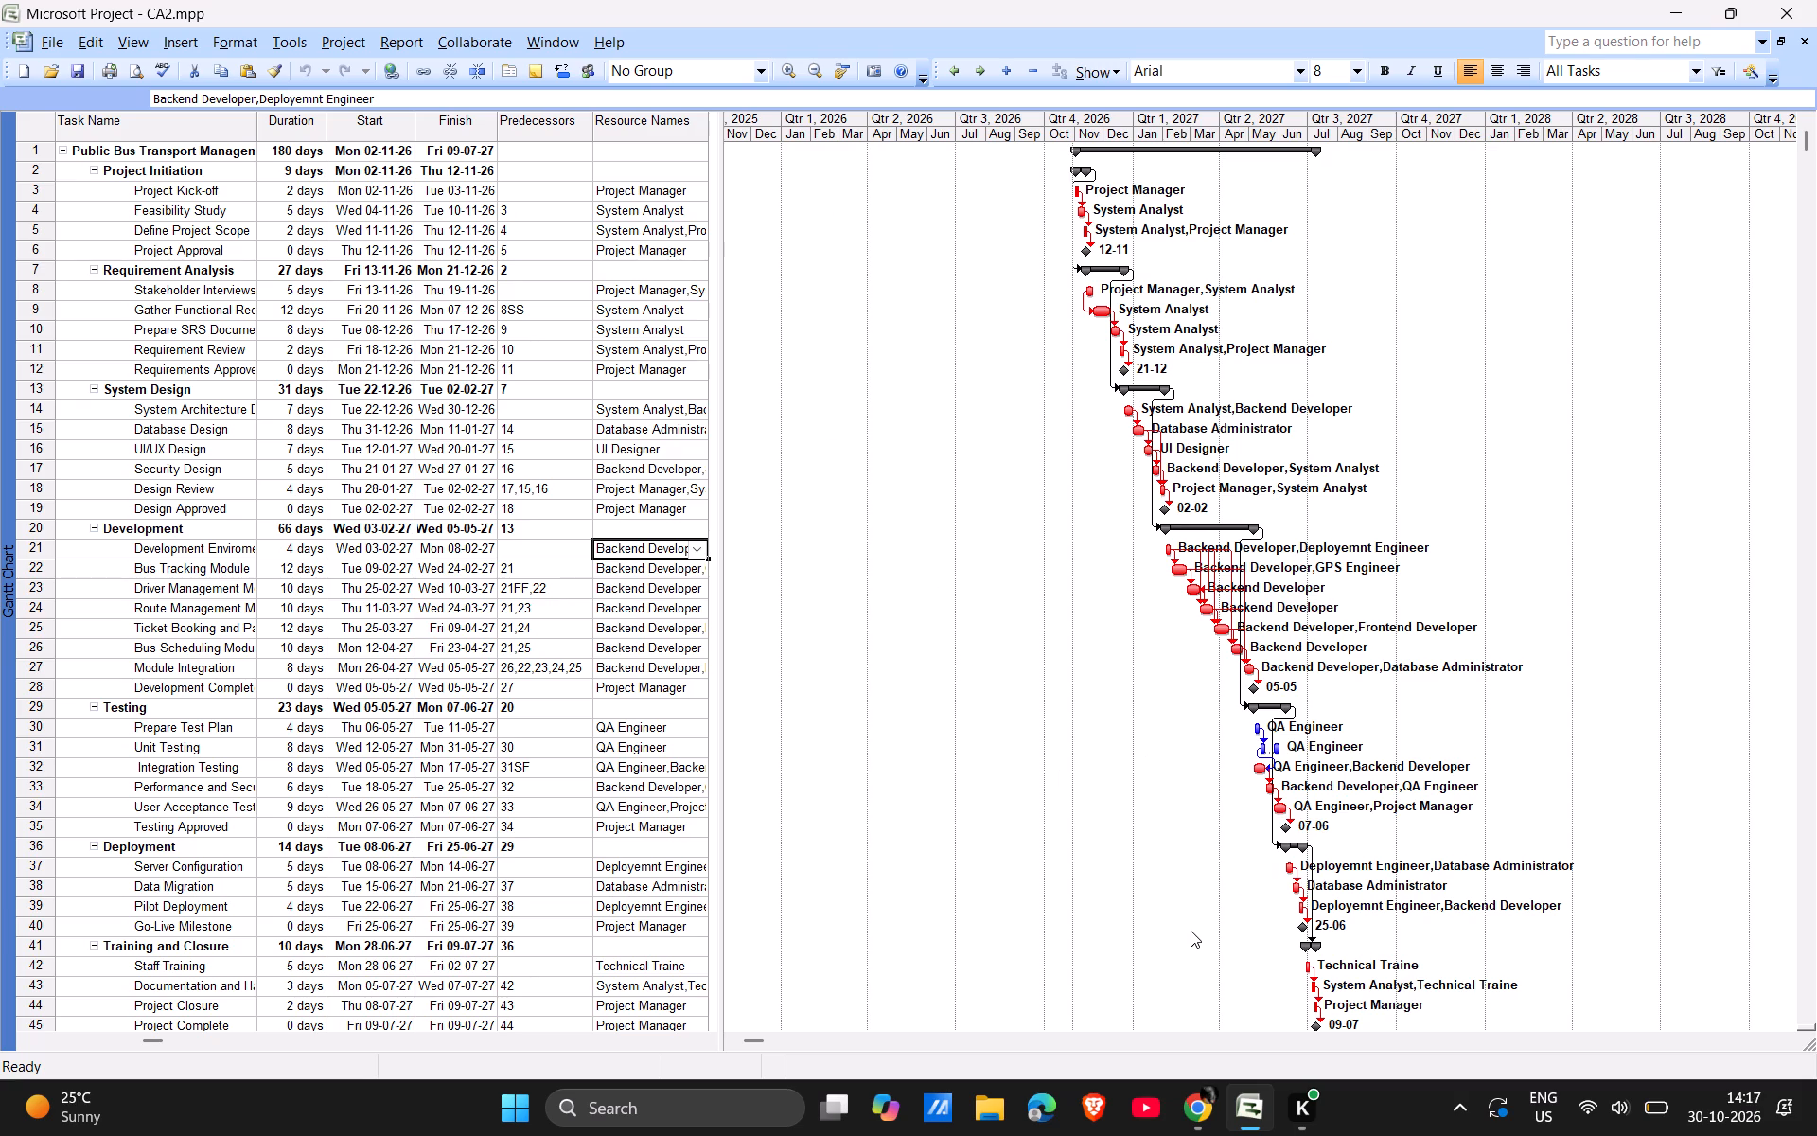
pyautogui.hotkey('ctrl', 's')
pyautogui.click(1786, 7)
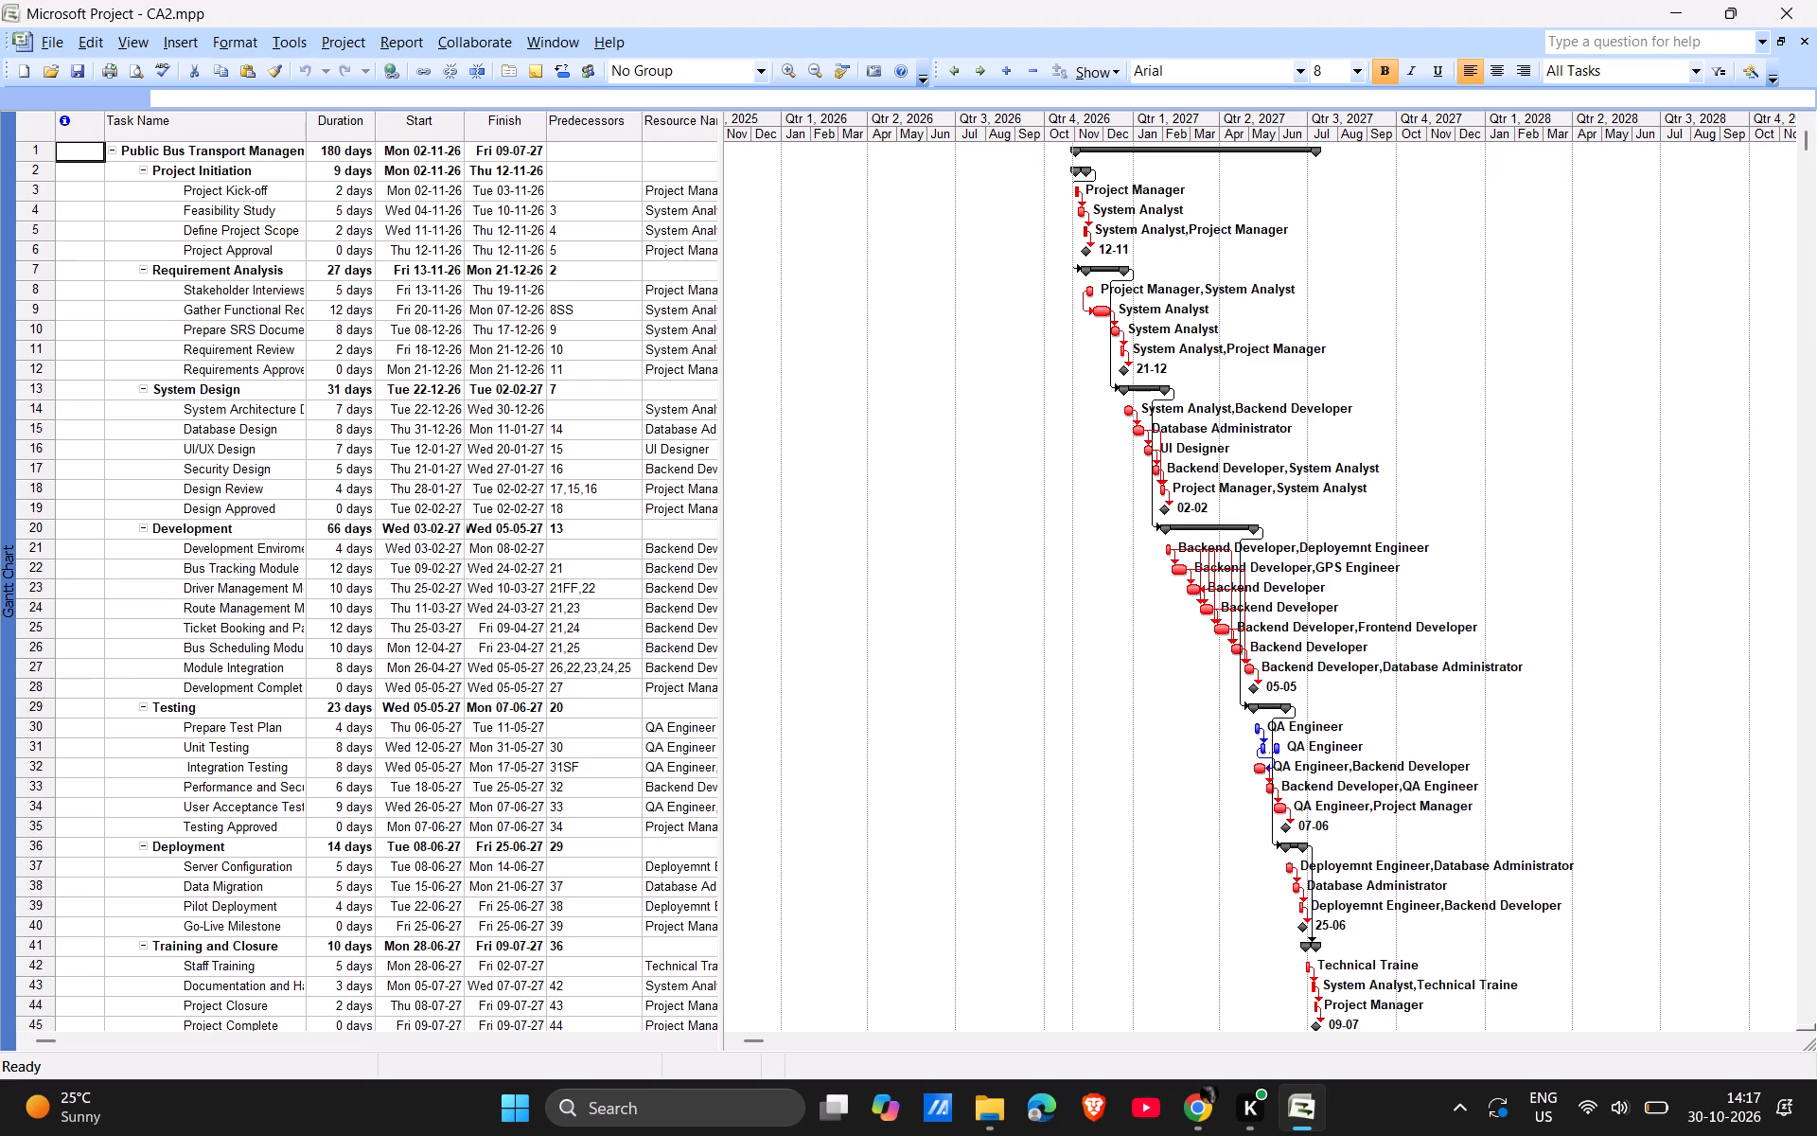
pyautogui.scroll(-3, 388, 591)
pyautogui.scroll(4, 388, 591)
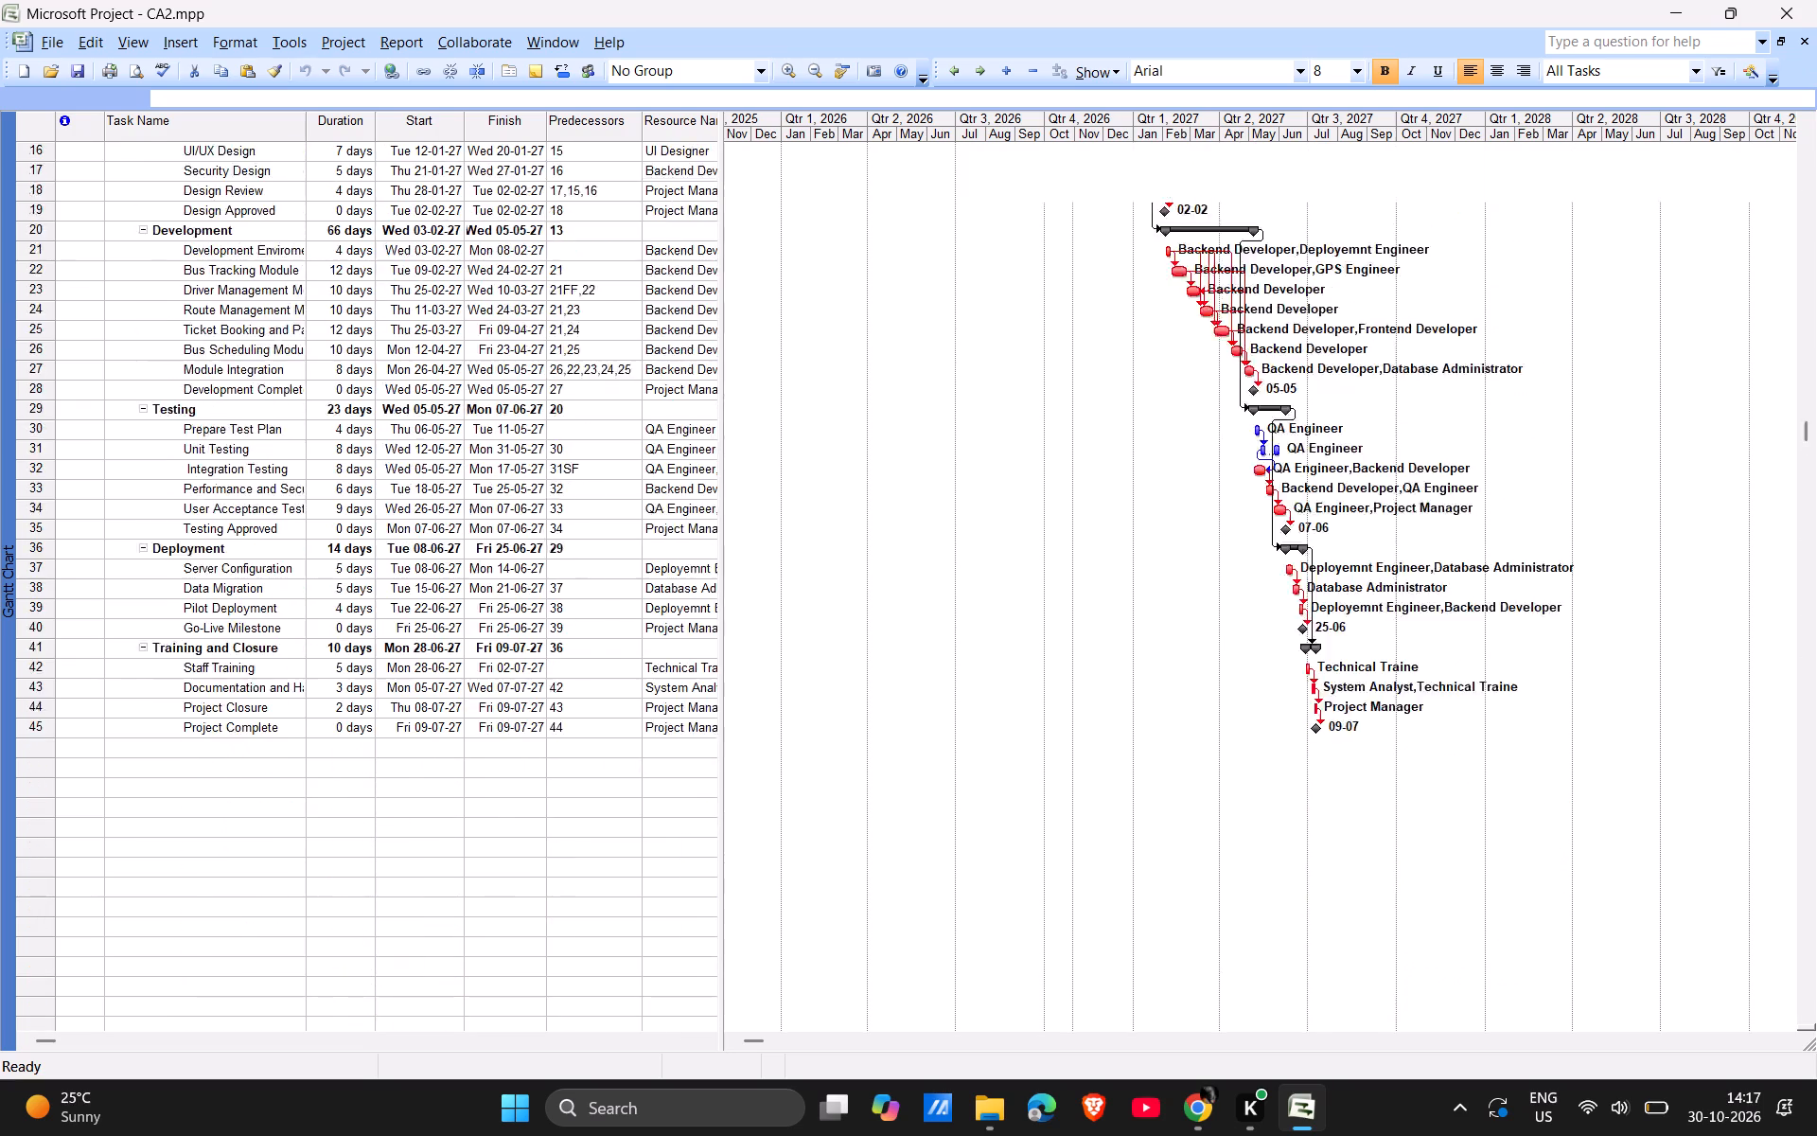
# Examine the bus transport project's task dependencies in the Network Diagram view, and return to the Gantt Chart view.
pyautogui.scroll(4, 388, 591)
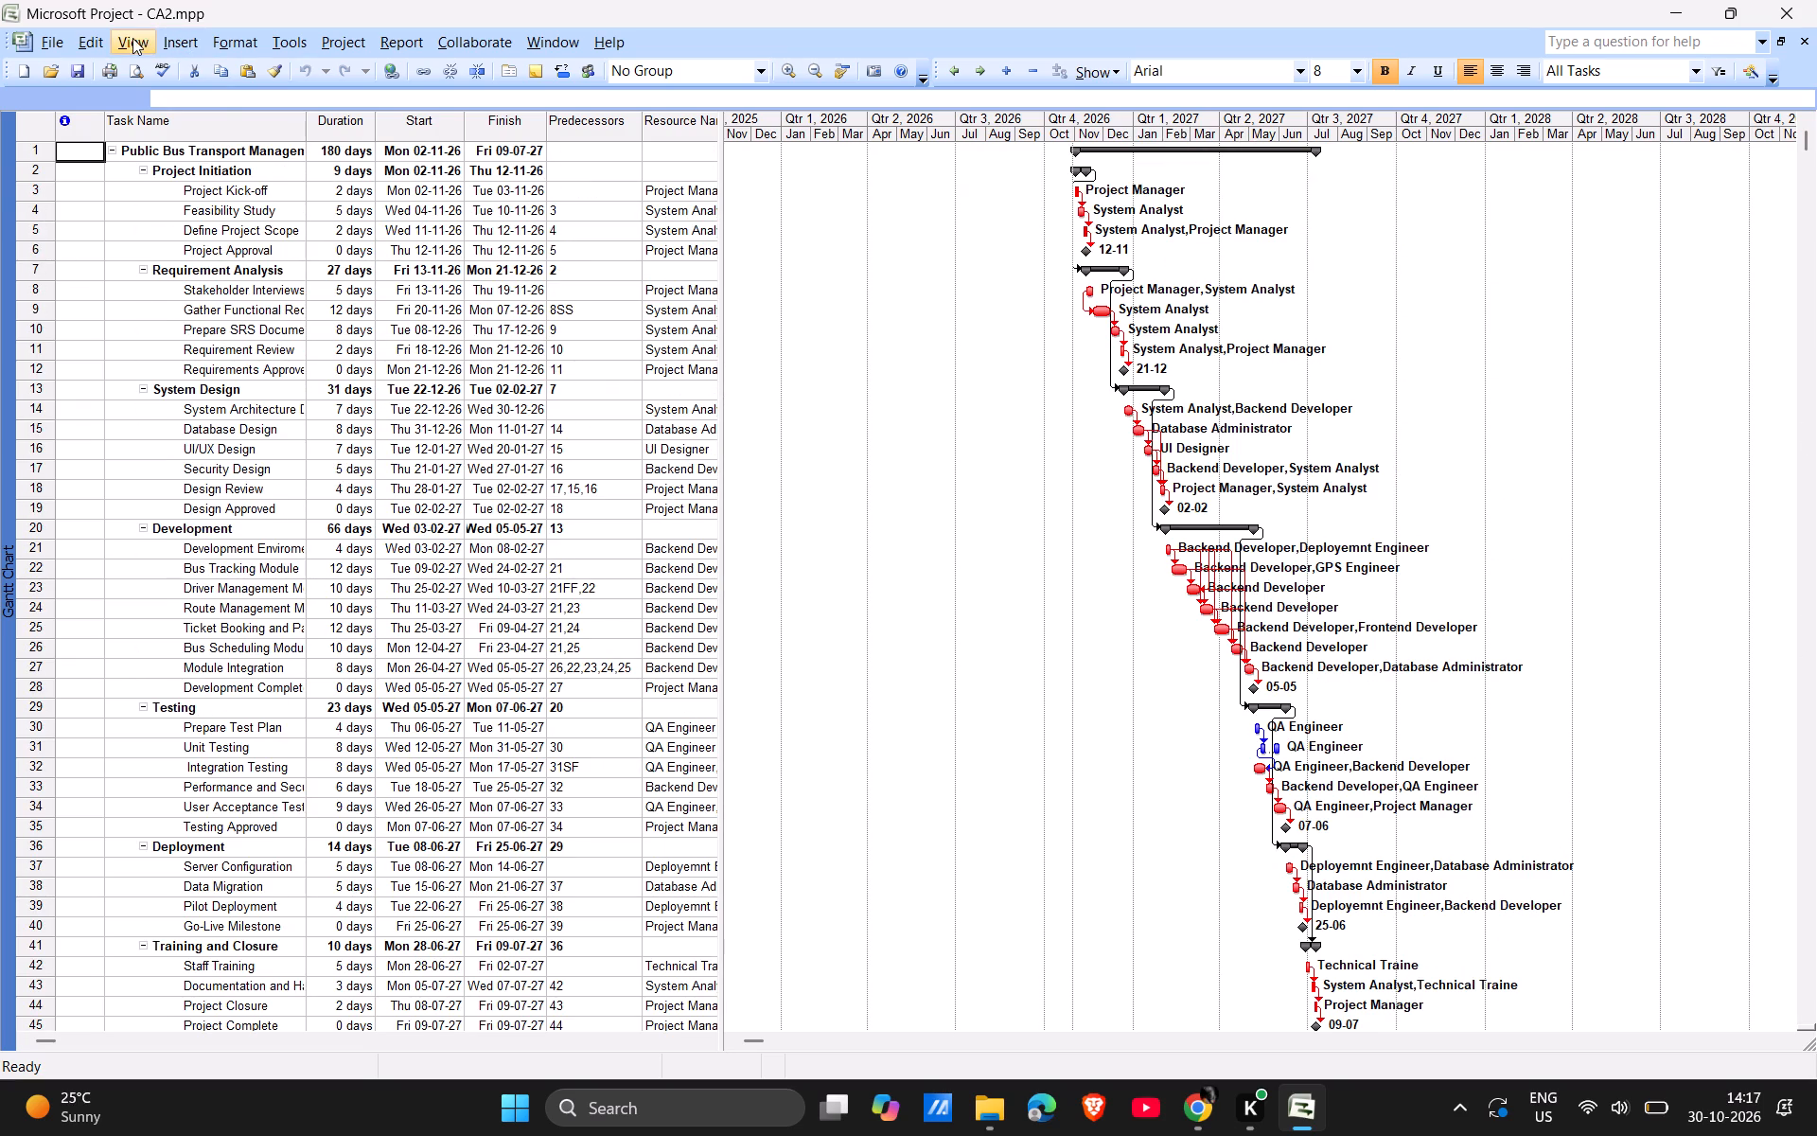
pyautogui.click(126, 35)
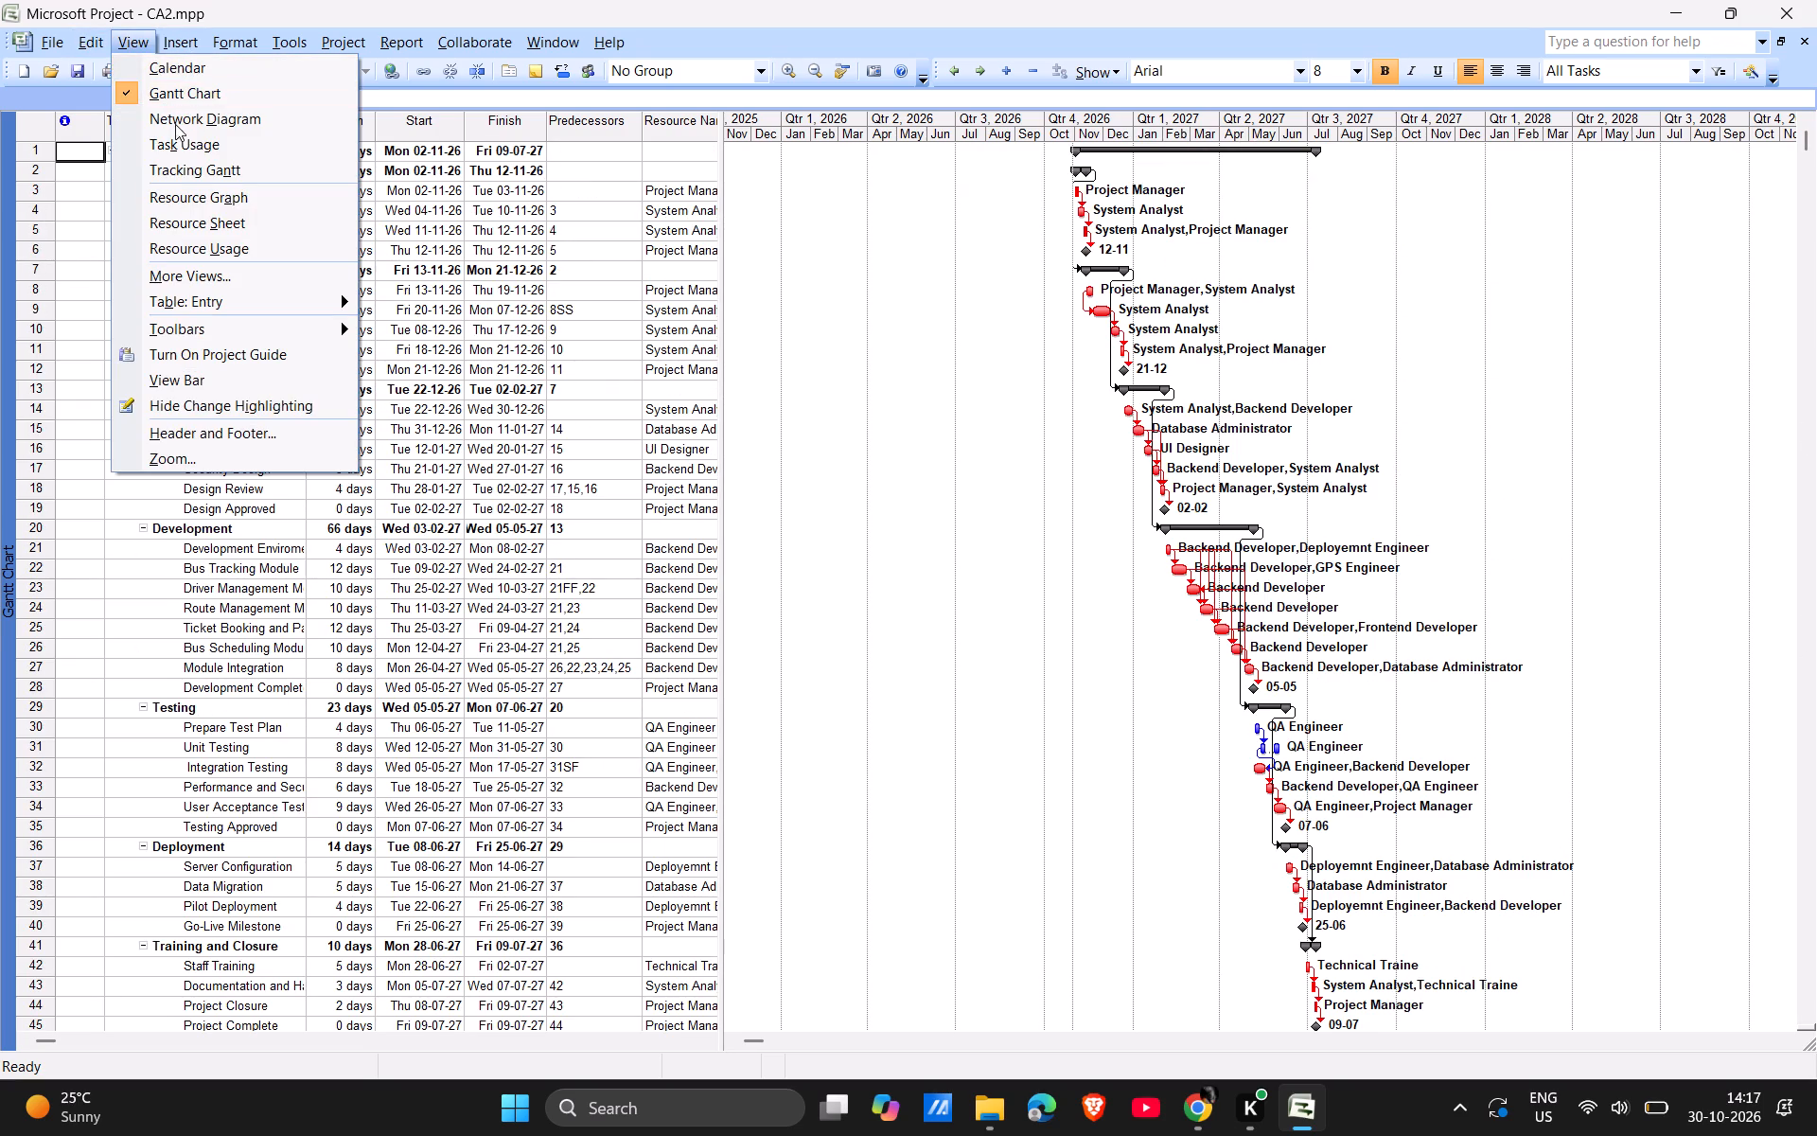
pyautogui.click(175, 124)
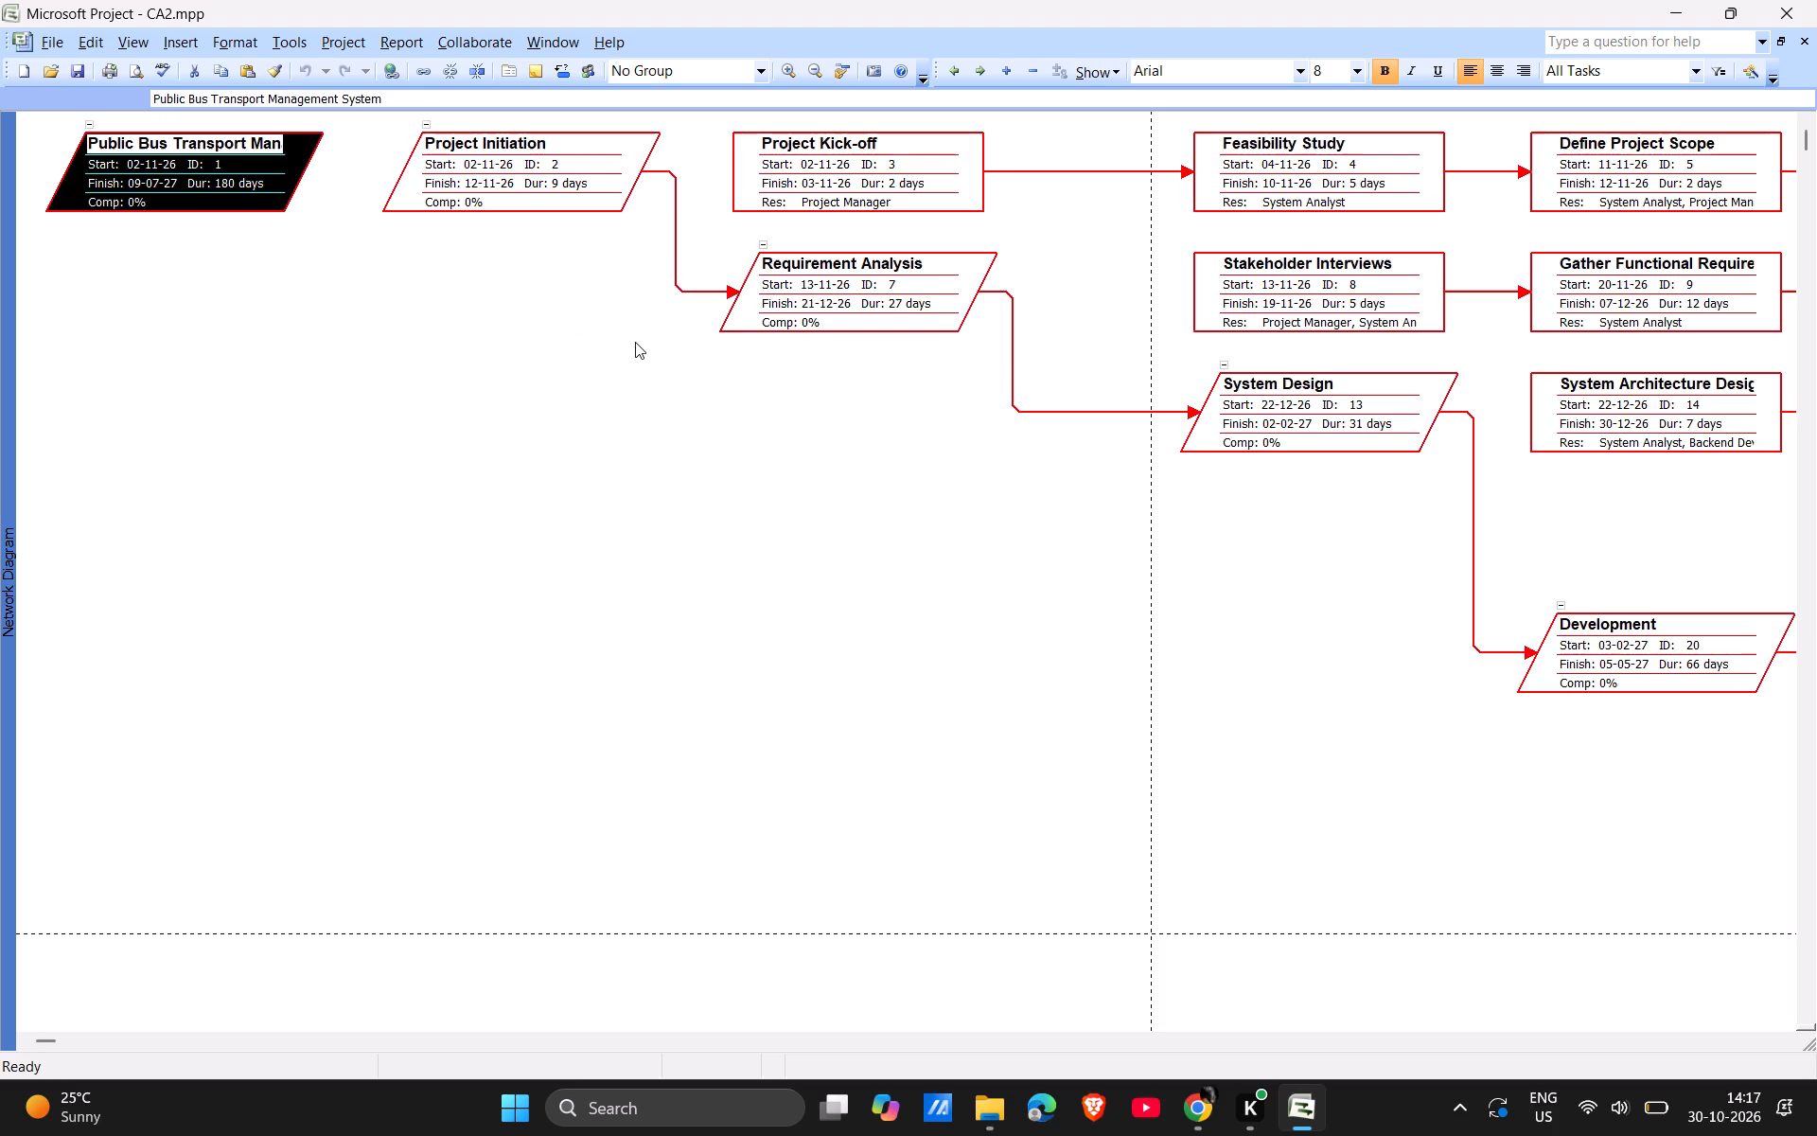
pyautogui.keyDown('ctrl'); pyautogui.scroll(-4, 635, 342); pyautogui.keyUp('ctrl')
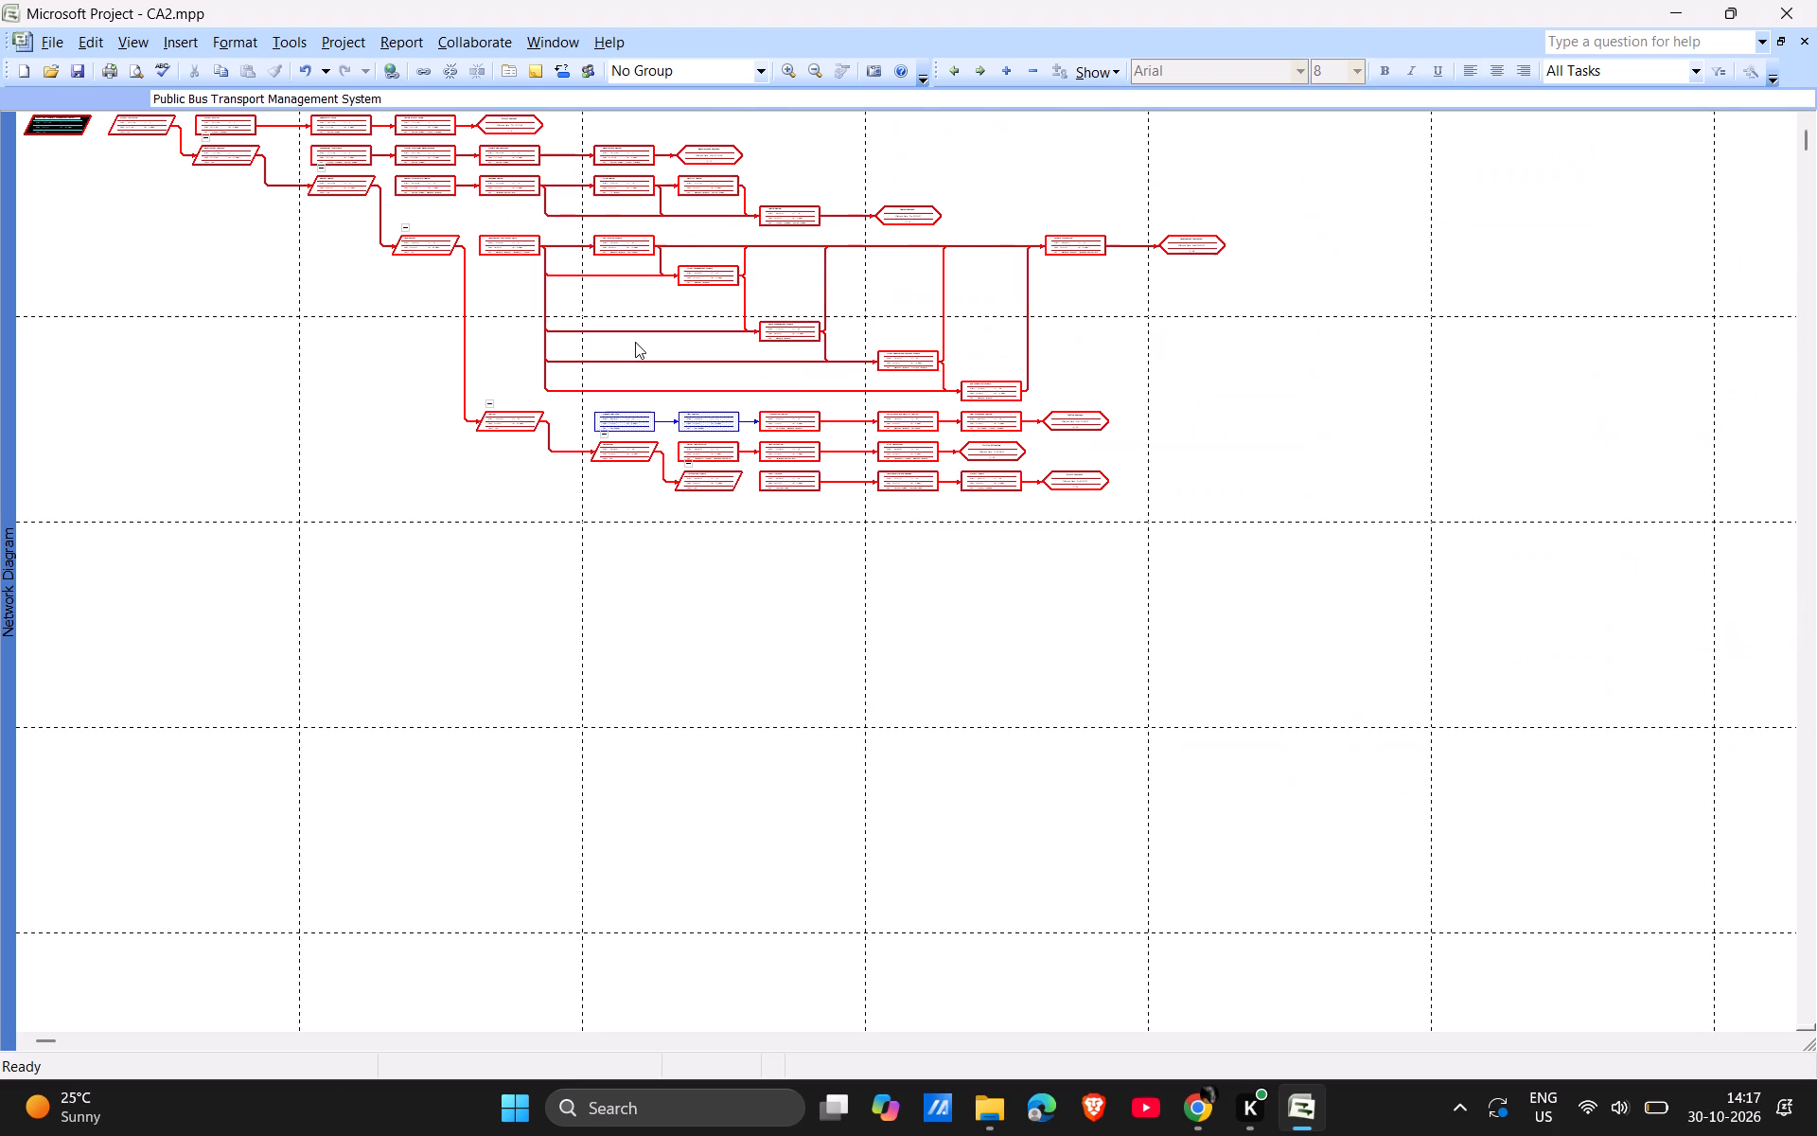
pyautogui.keyDown('ctrl'); pyautogui.scroll(2, 635, 342); pyautogui.keyUp('ctrl')
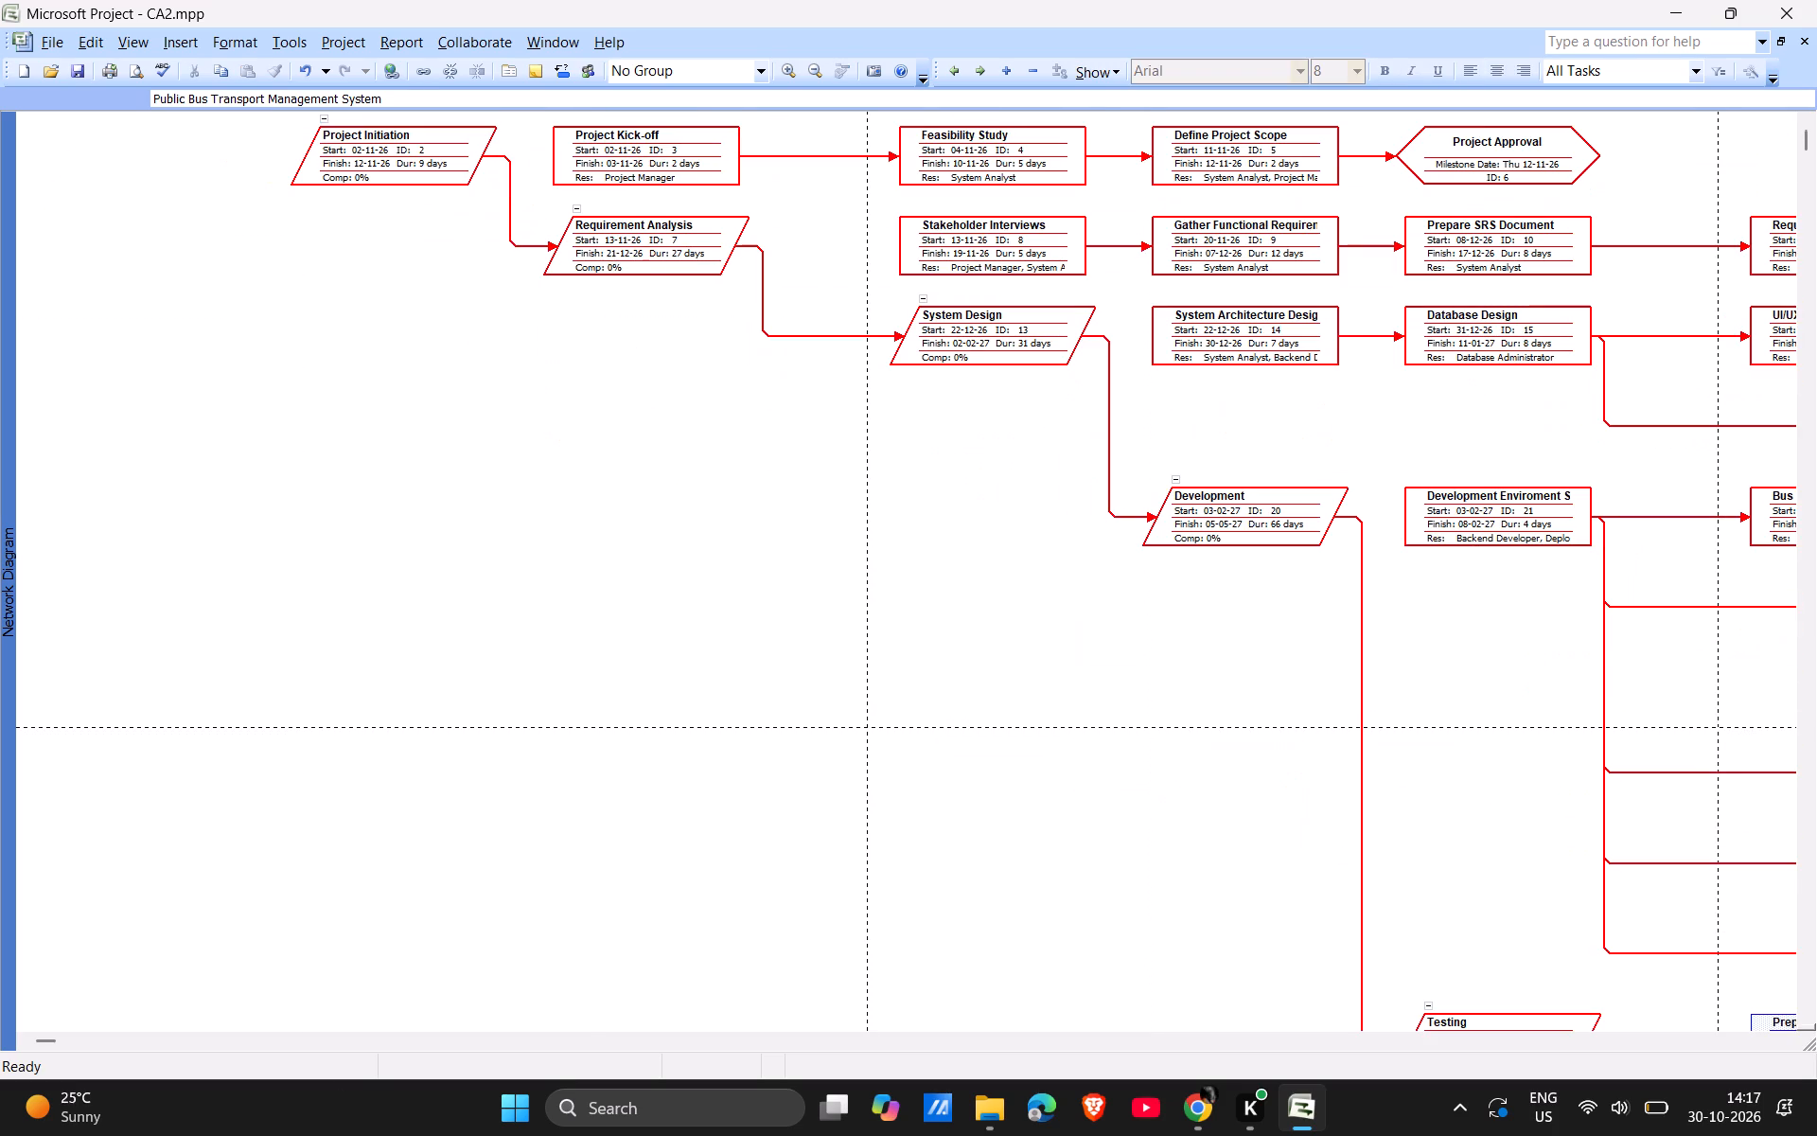
pyautogui.click(142, 53)
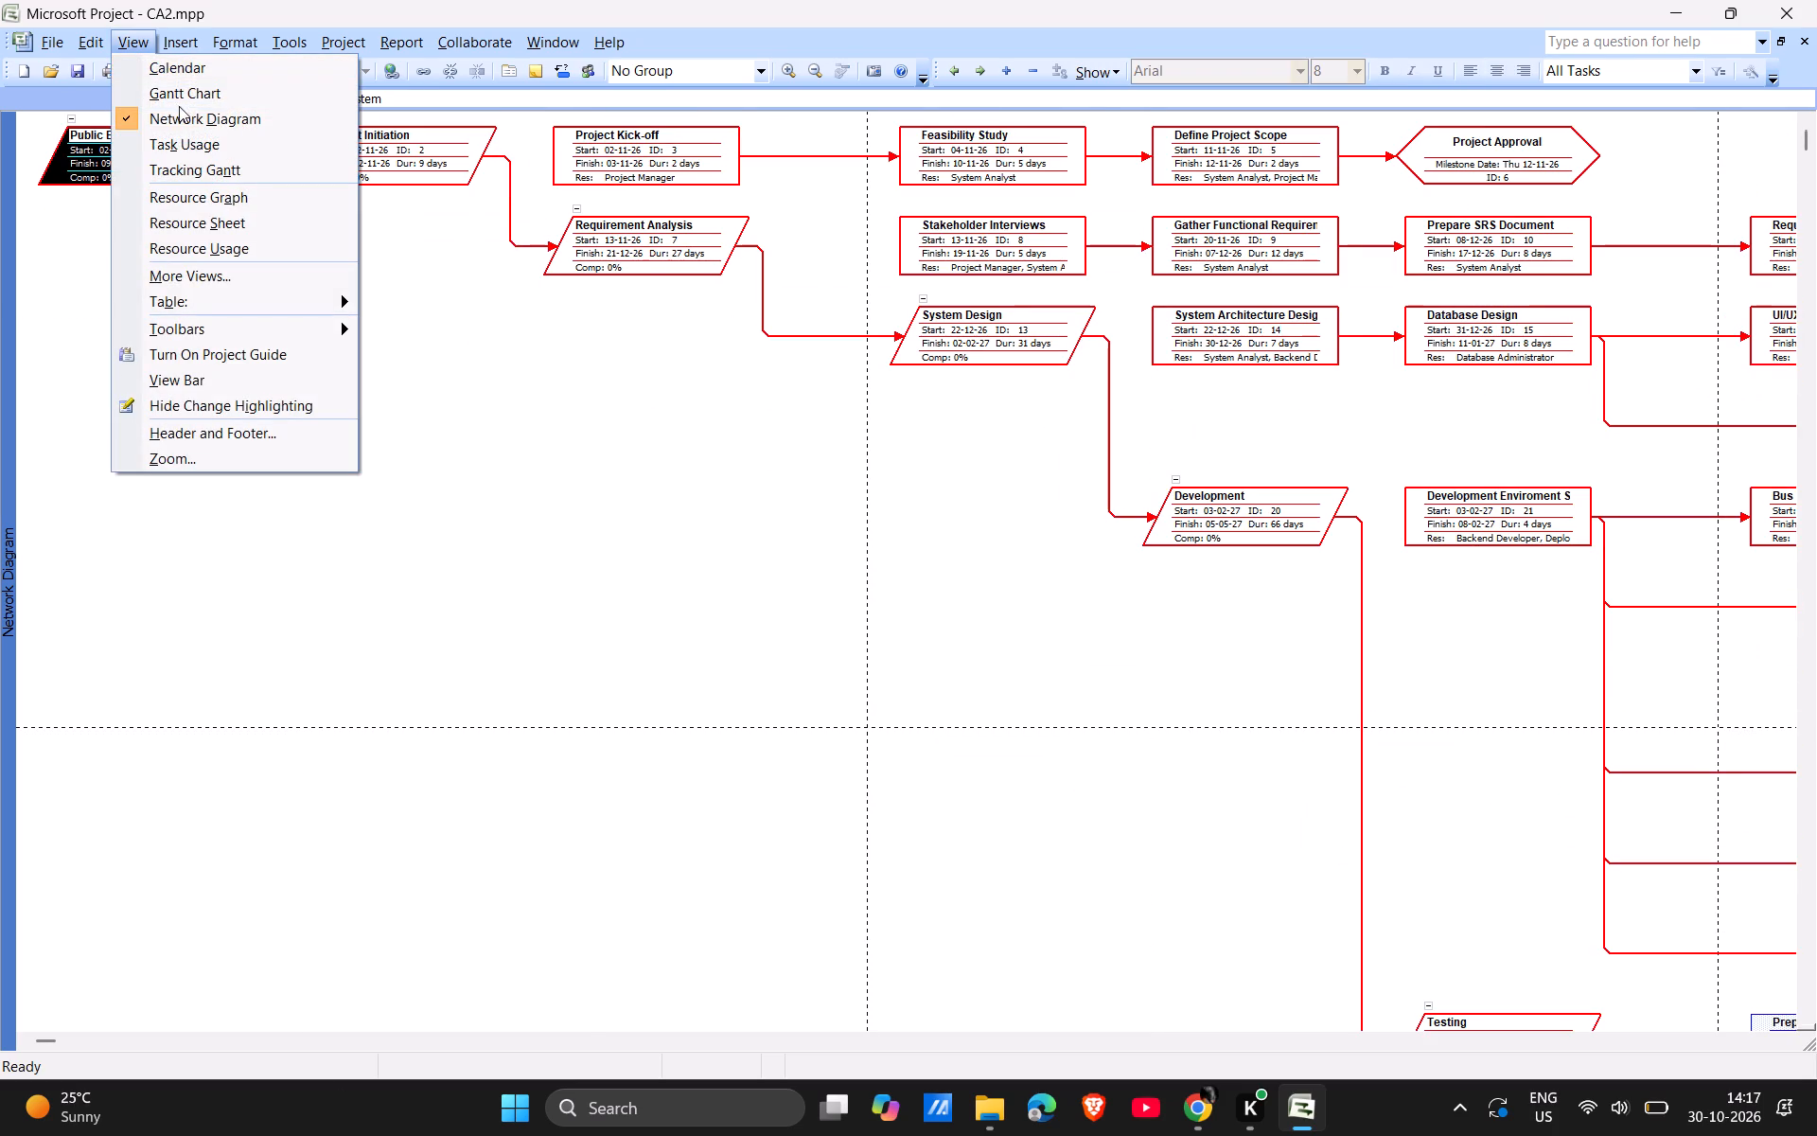
pyautogui.click(179, 100)
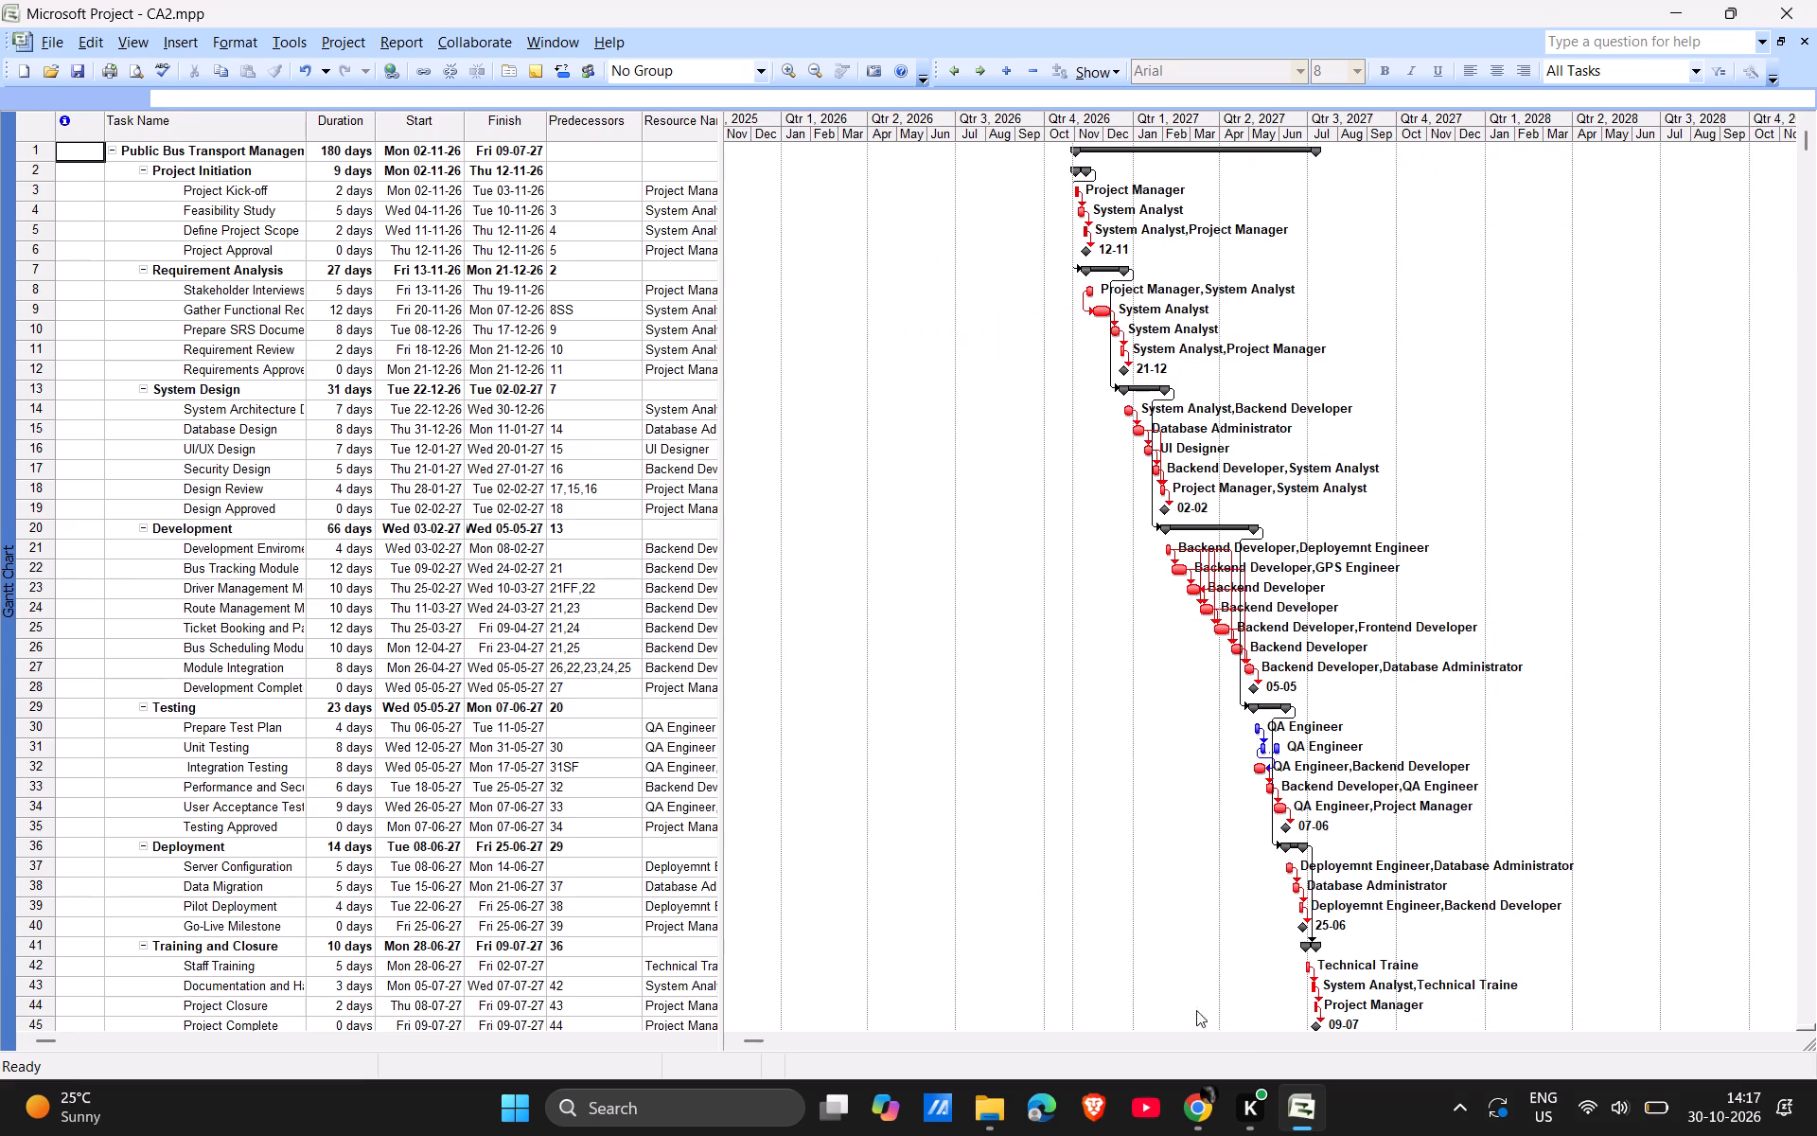
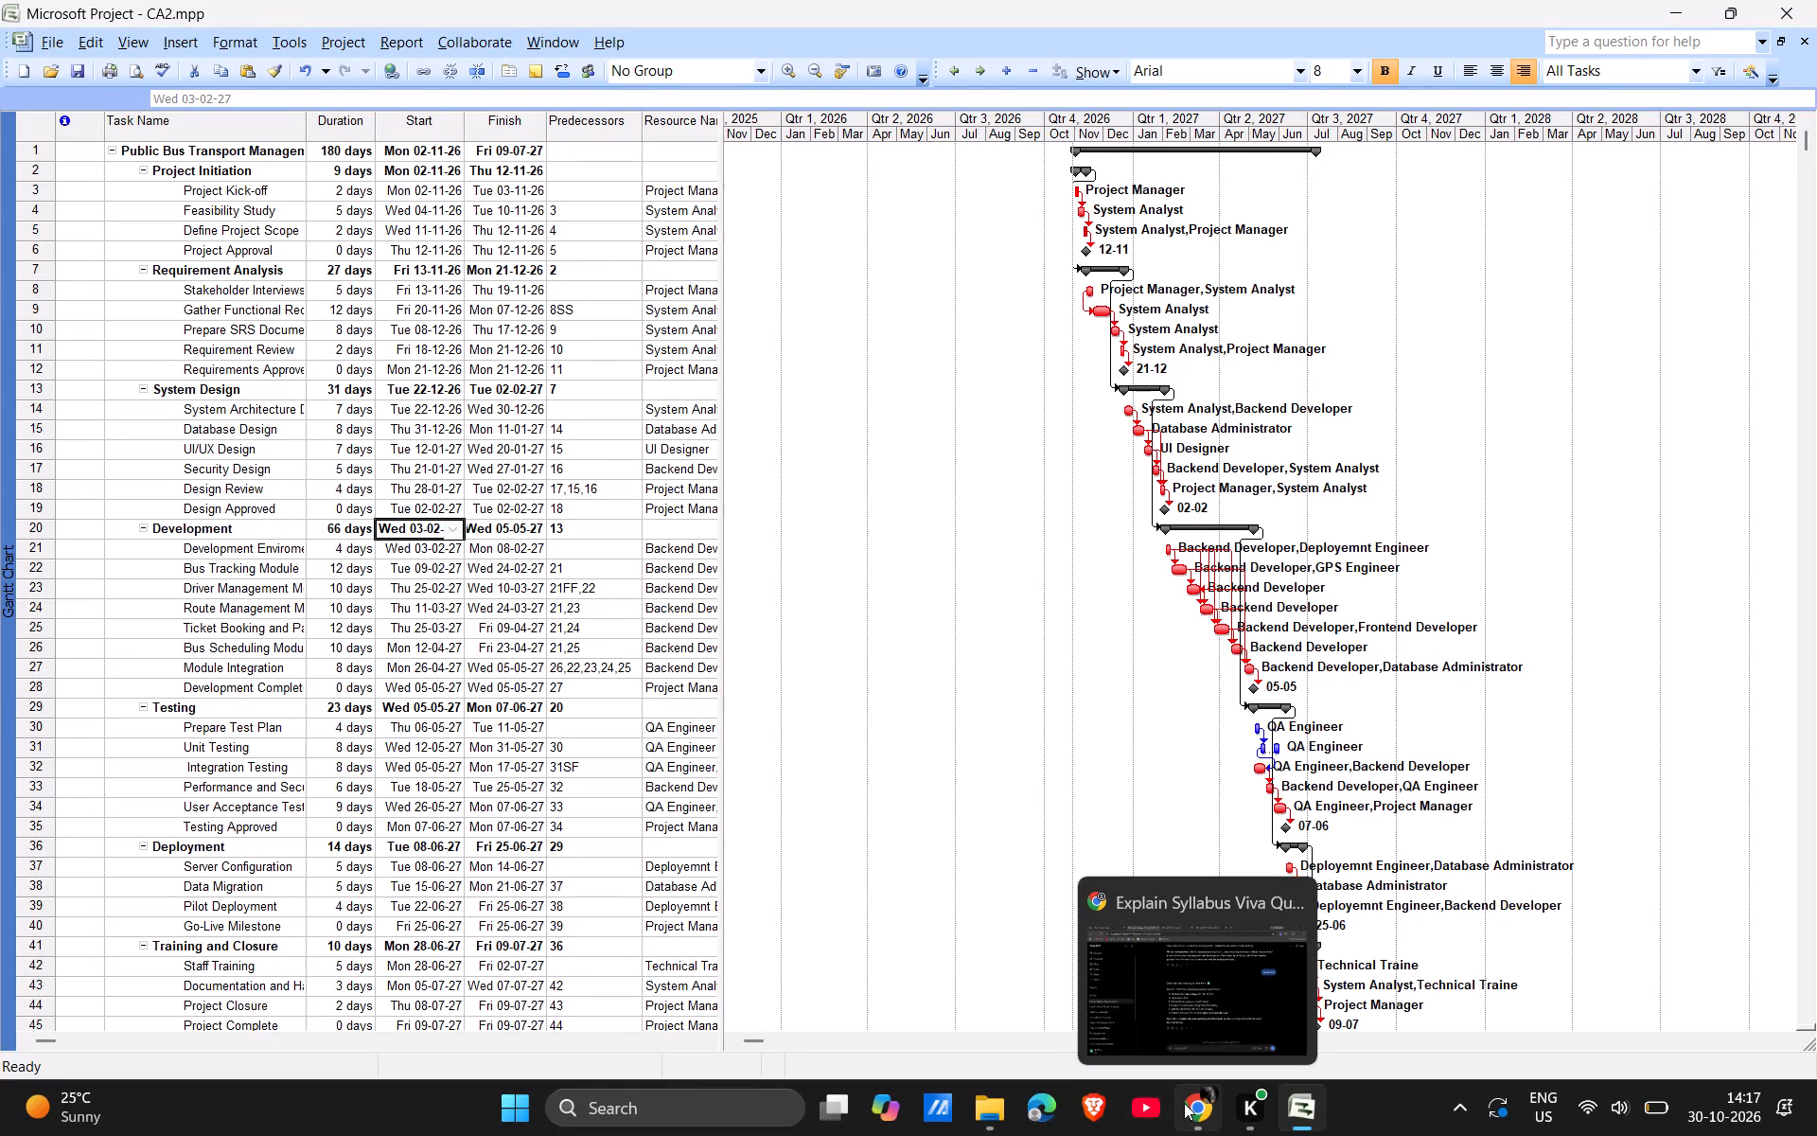
# Switch to Chrome and search the web for "mpp to pdf" in a new tab.
pyautogui.click(1184, 1103)
pyautogui.click(1182, 18)
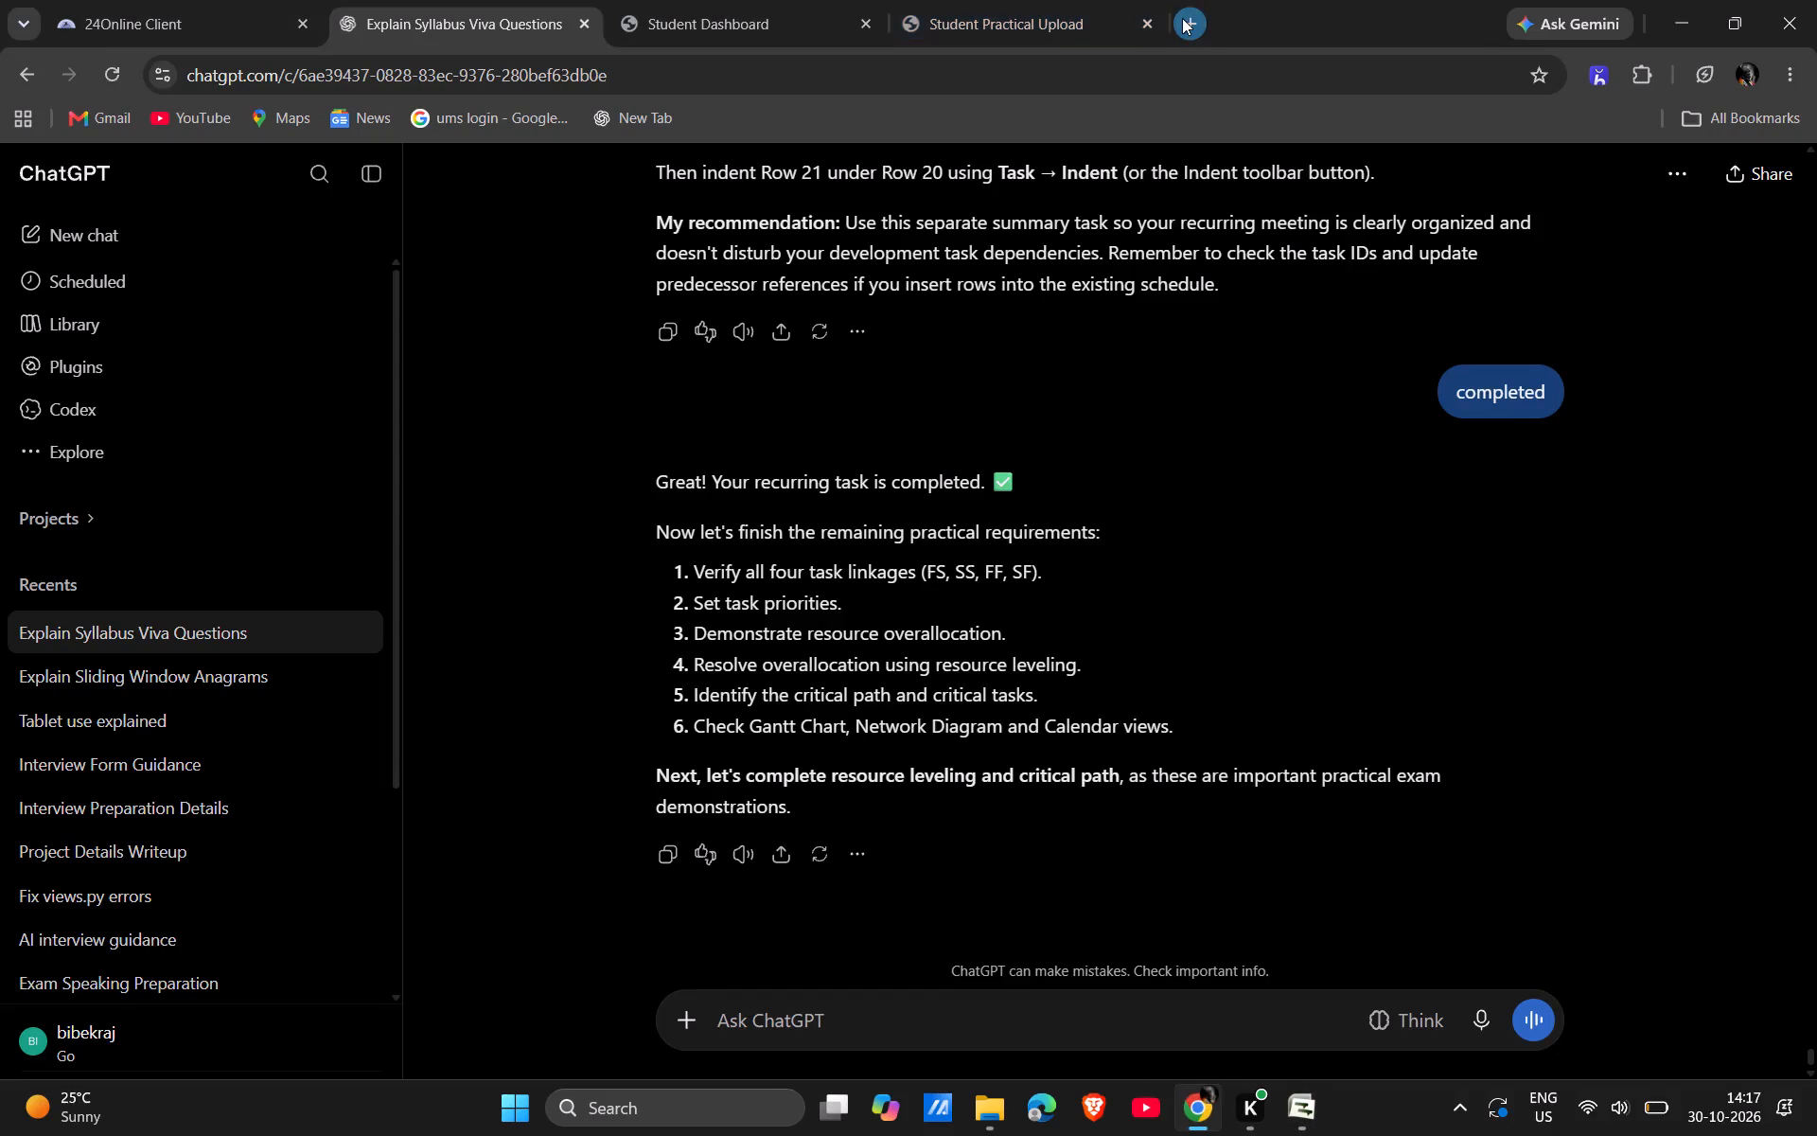
pyautogui.write('mmp')
pyautogui.press('space')
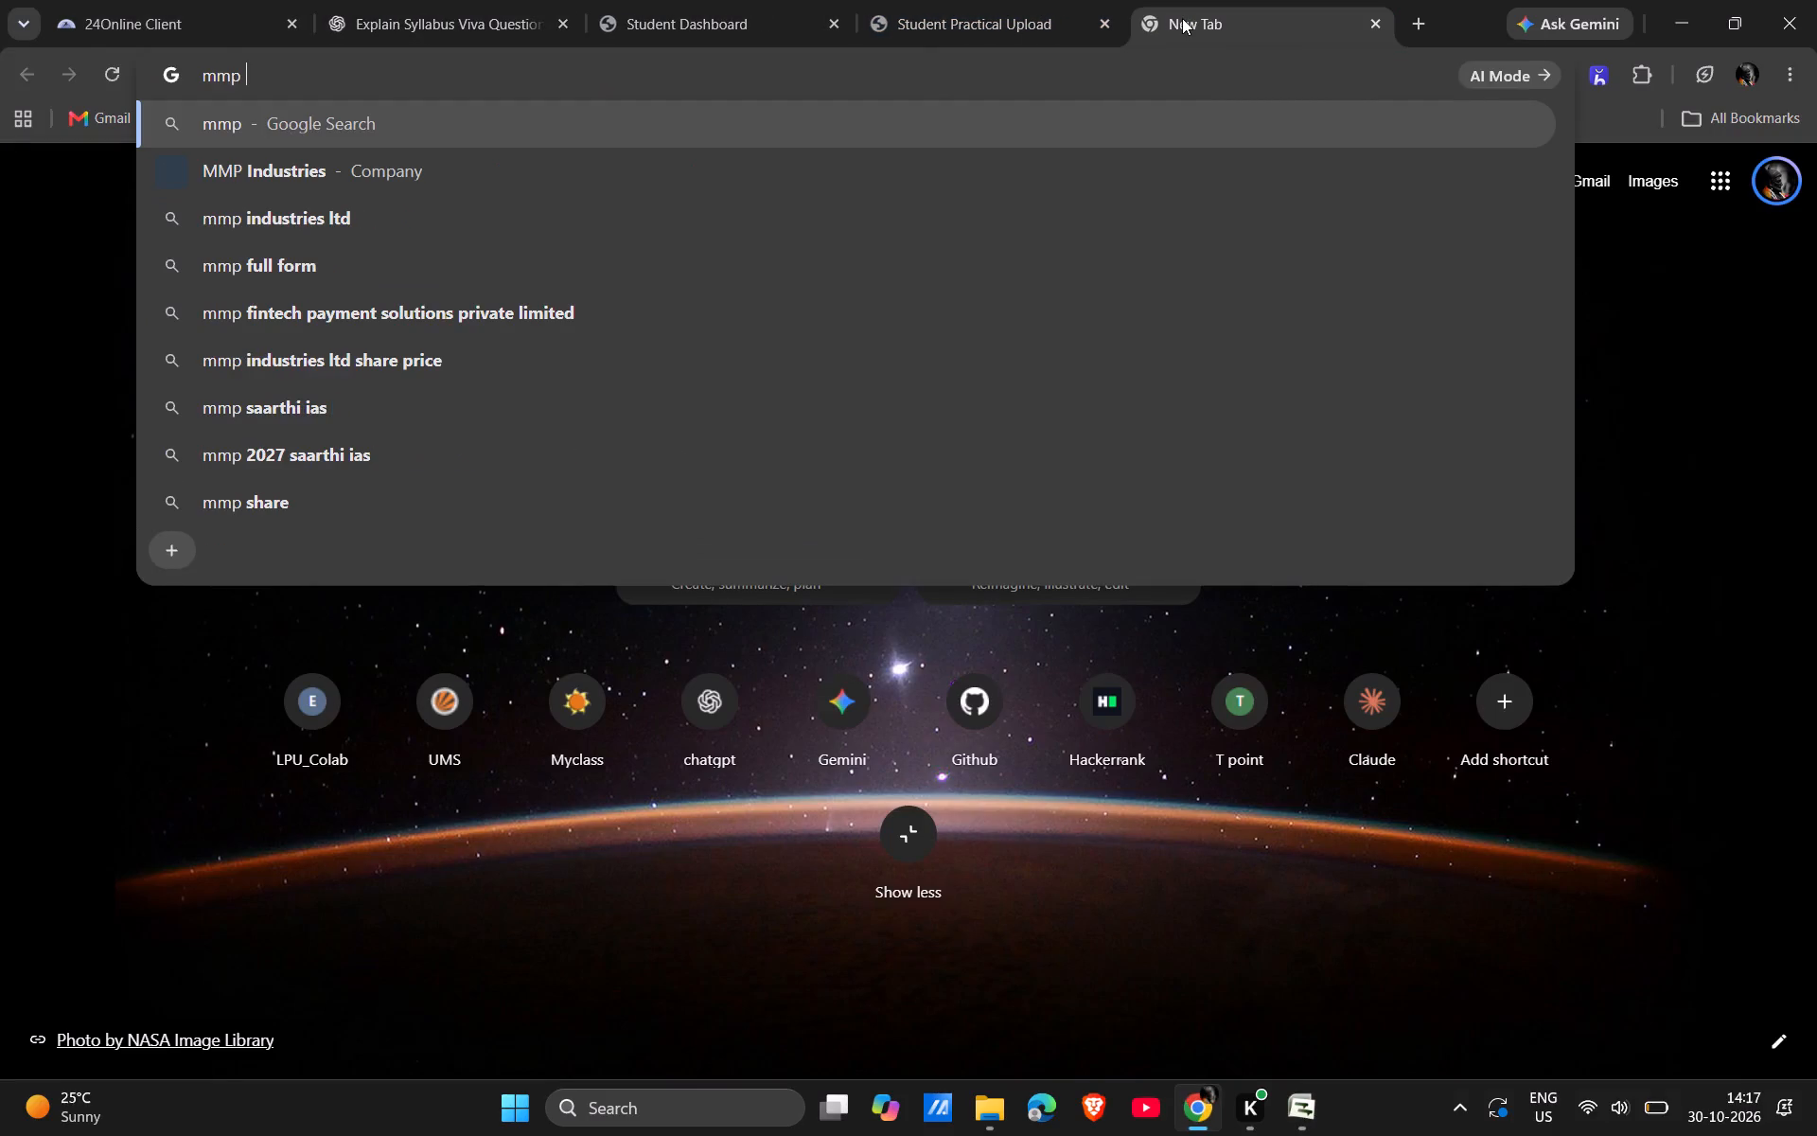
pyautogui.write('\\\\')
pyautogui.press('BackSpace')
pyautogui.press('BackSpace')
pyautogui.press('BackSpace')
pyautogui.press('BackSpace')
pyautogui.press('BackSpace')
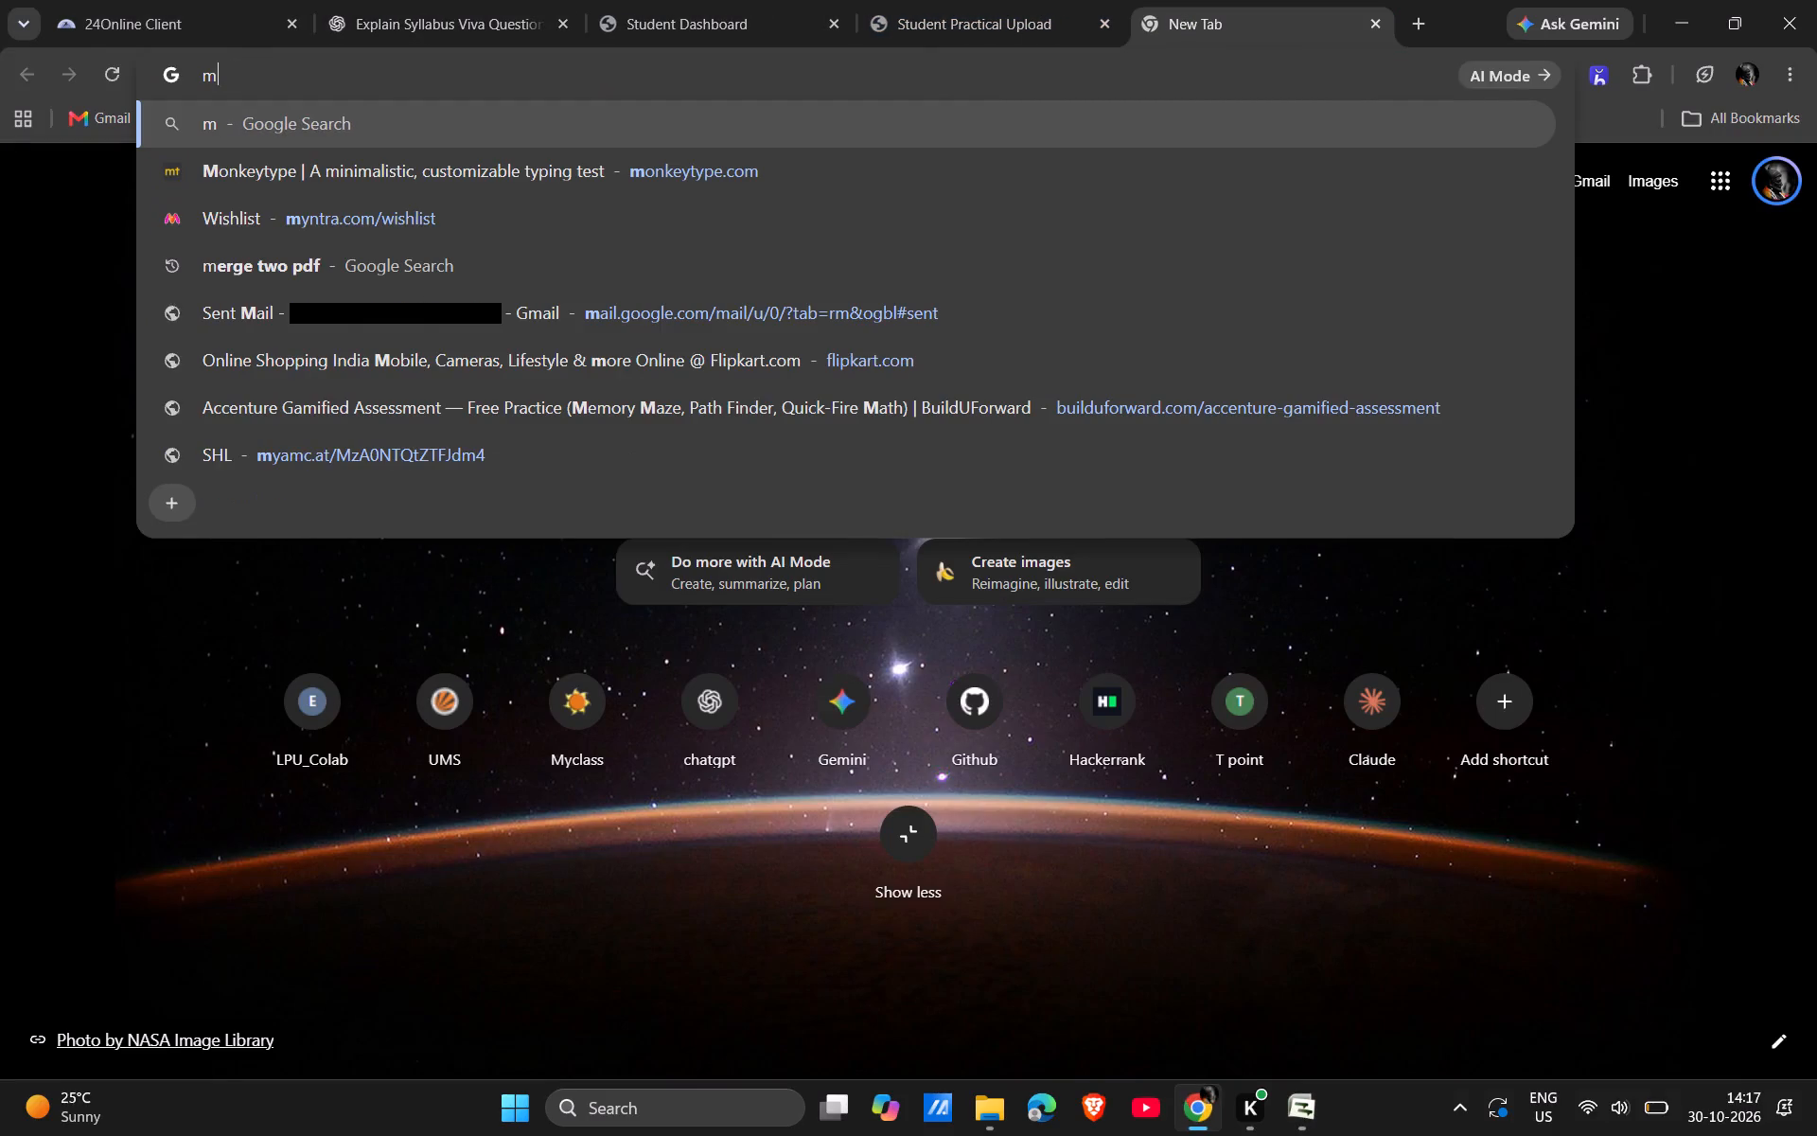
pyautogui.write('pp ti')
pyautogui.press('space')
pyautogui.press('BackSpace')
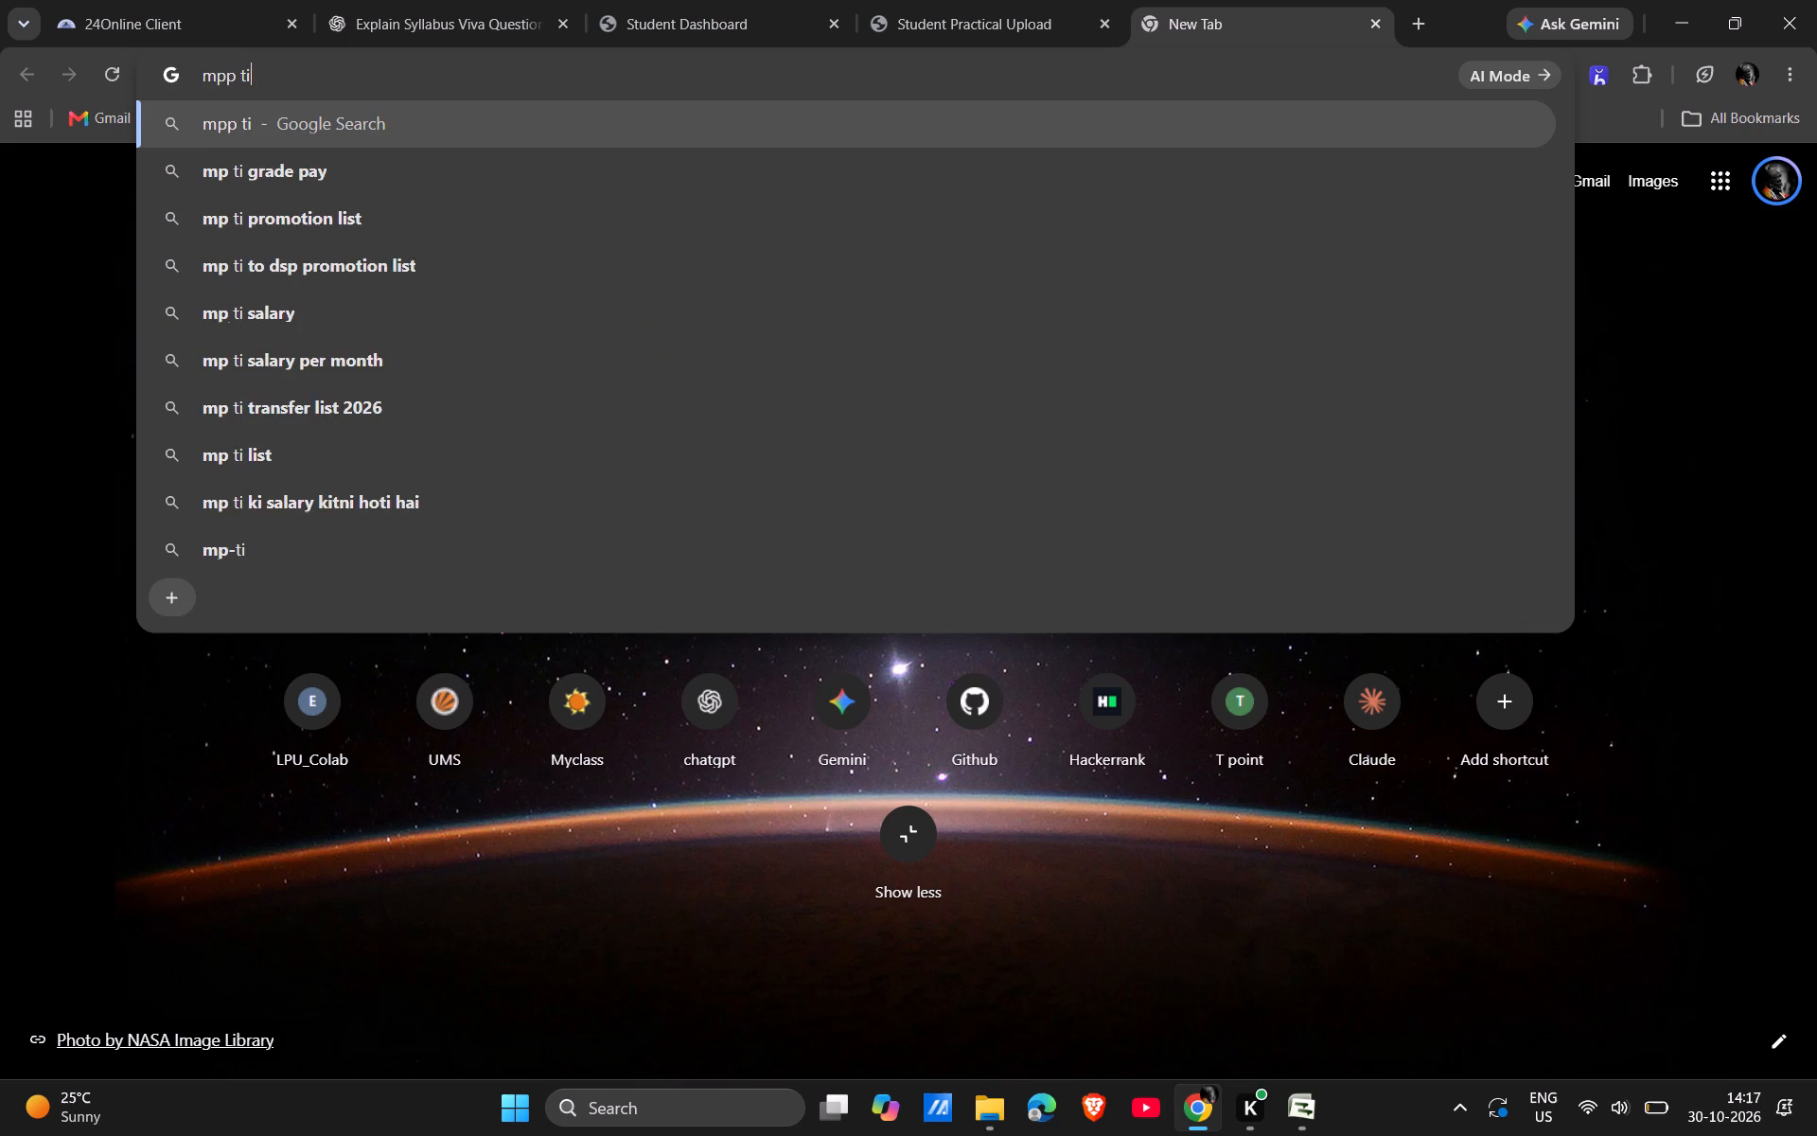
pyautogui.press('BackSpace')
pyautogui.click(998, 170)
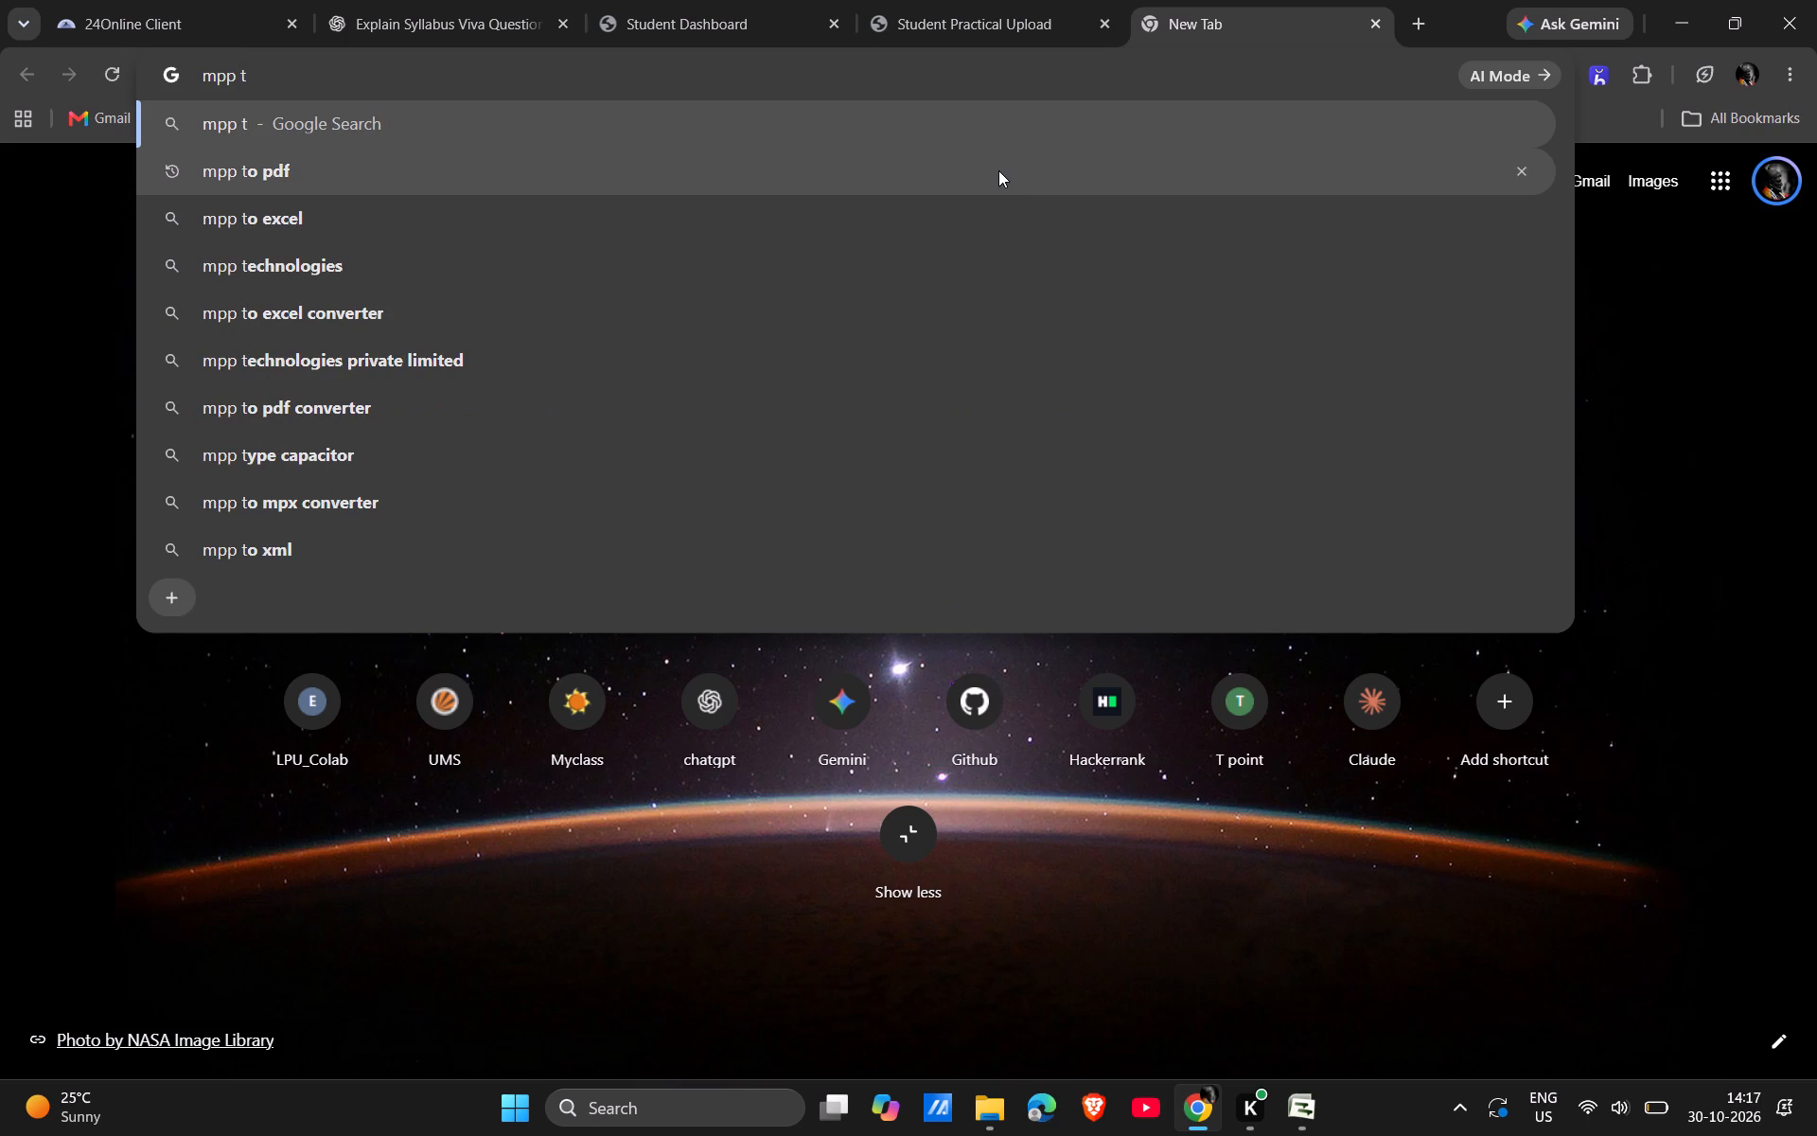
# Open Zamzar's MPP to PDF conversion page from the search results.
pyautogui.click(344, 399)
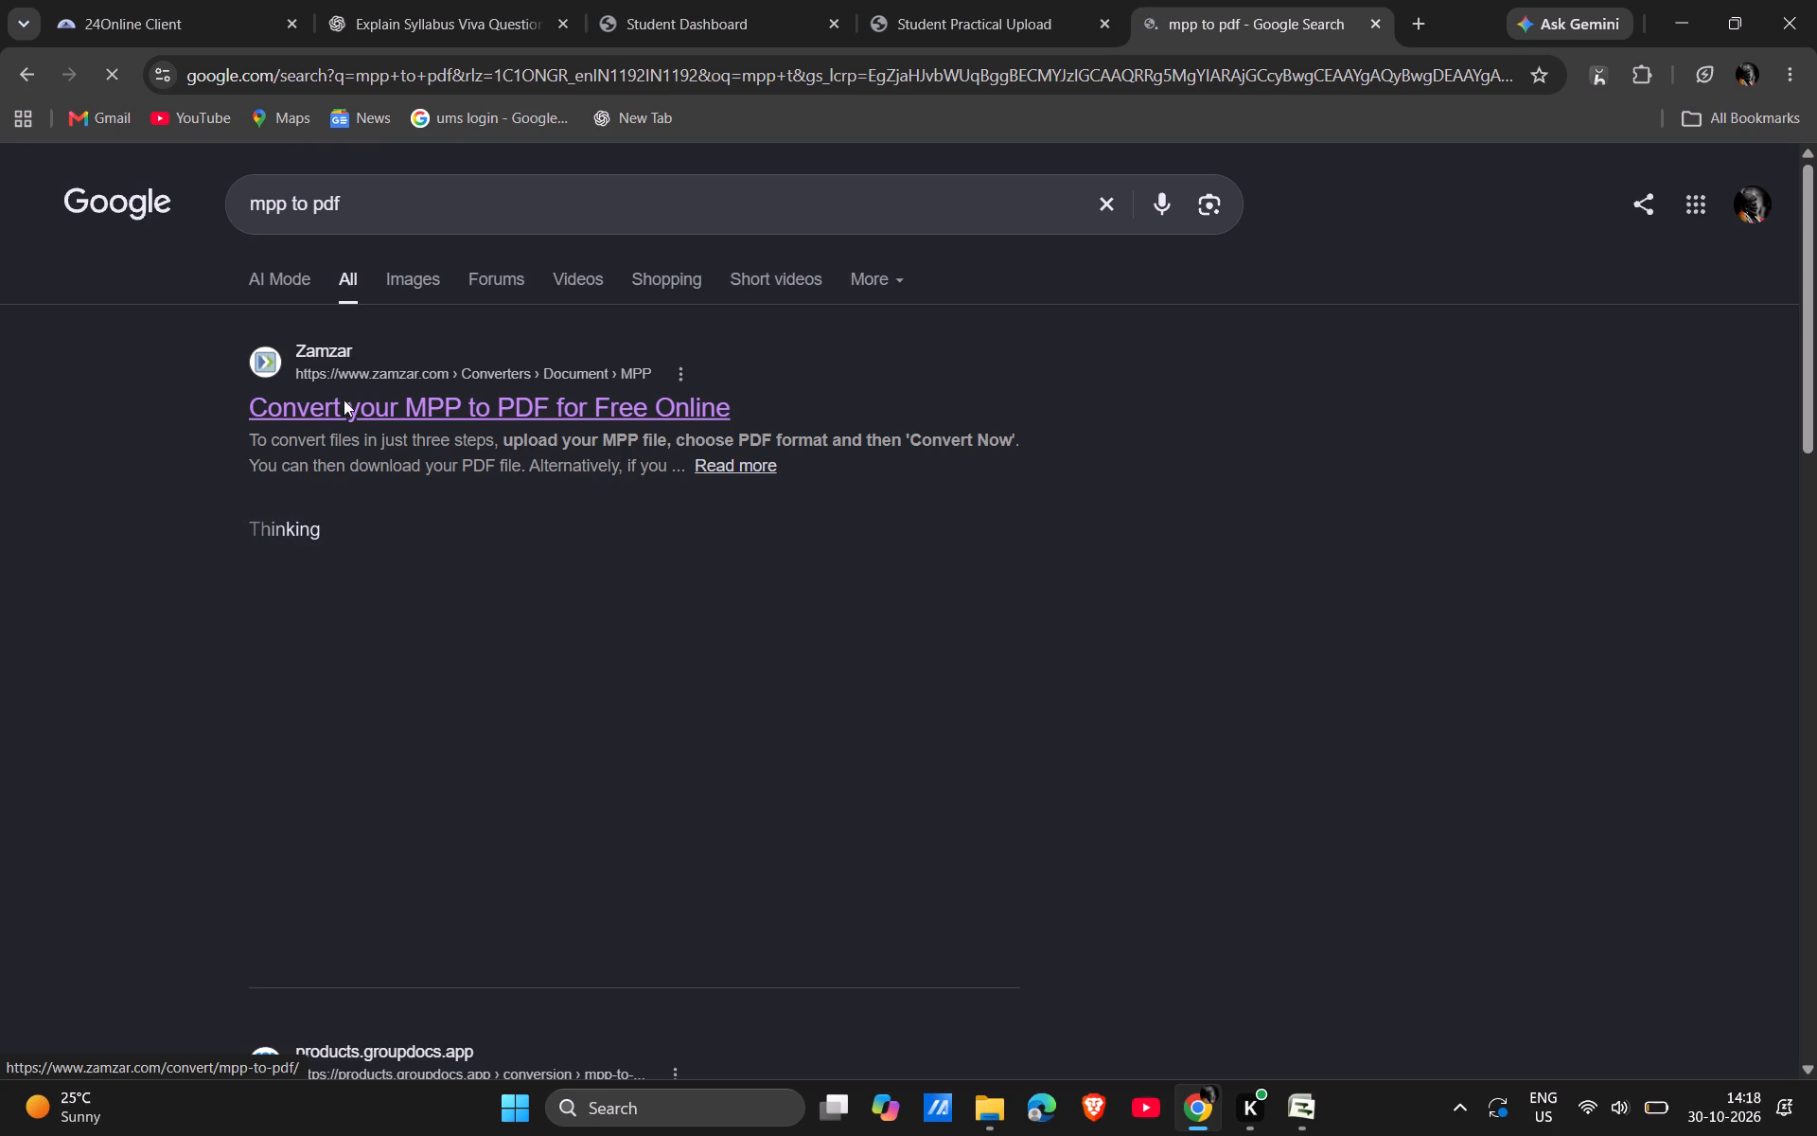
pyautogui.click(626, 406)
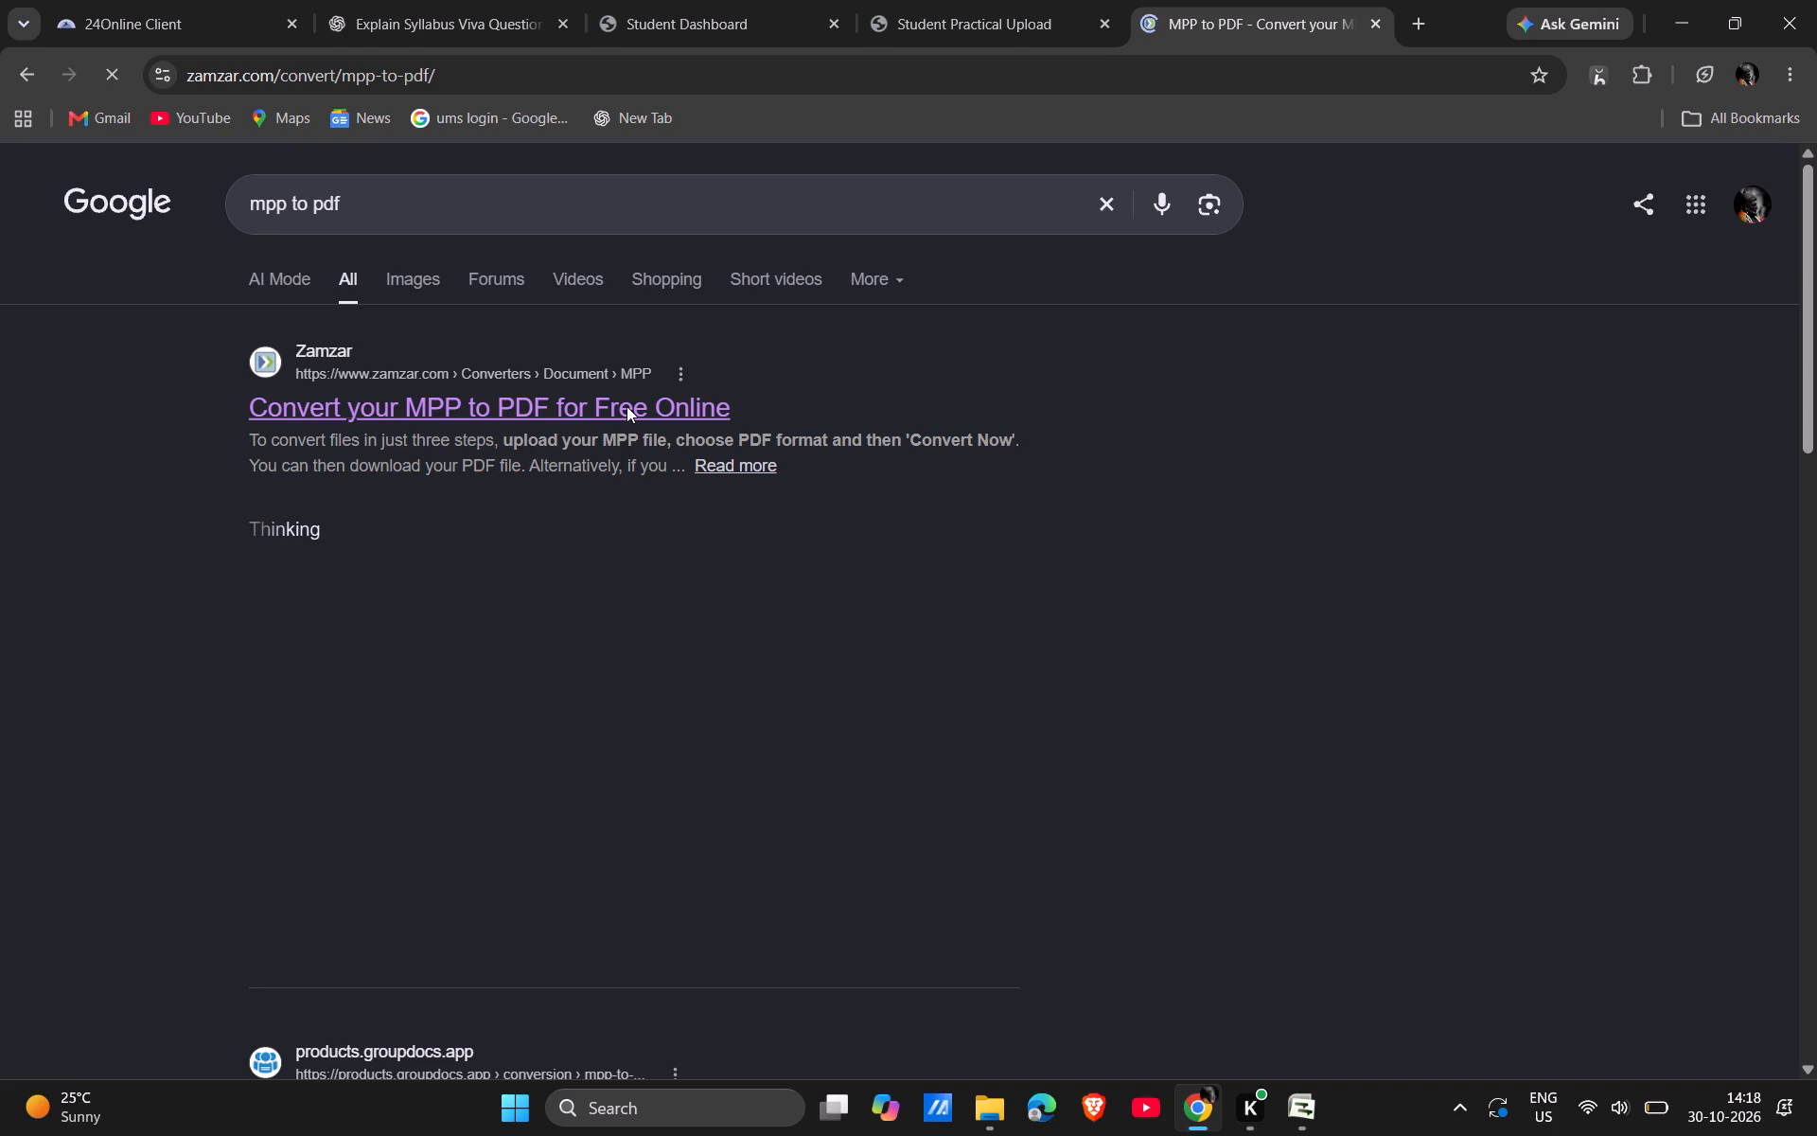
pyautogui.click(777, 16)
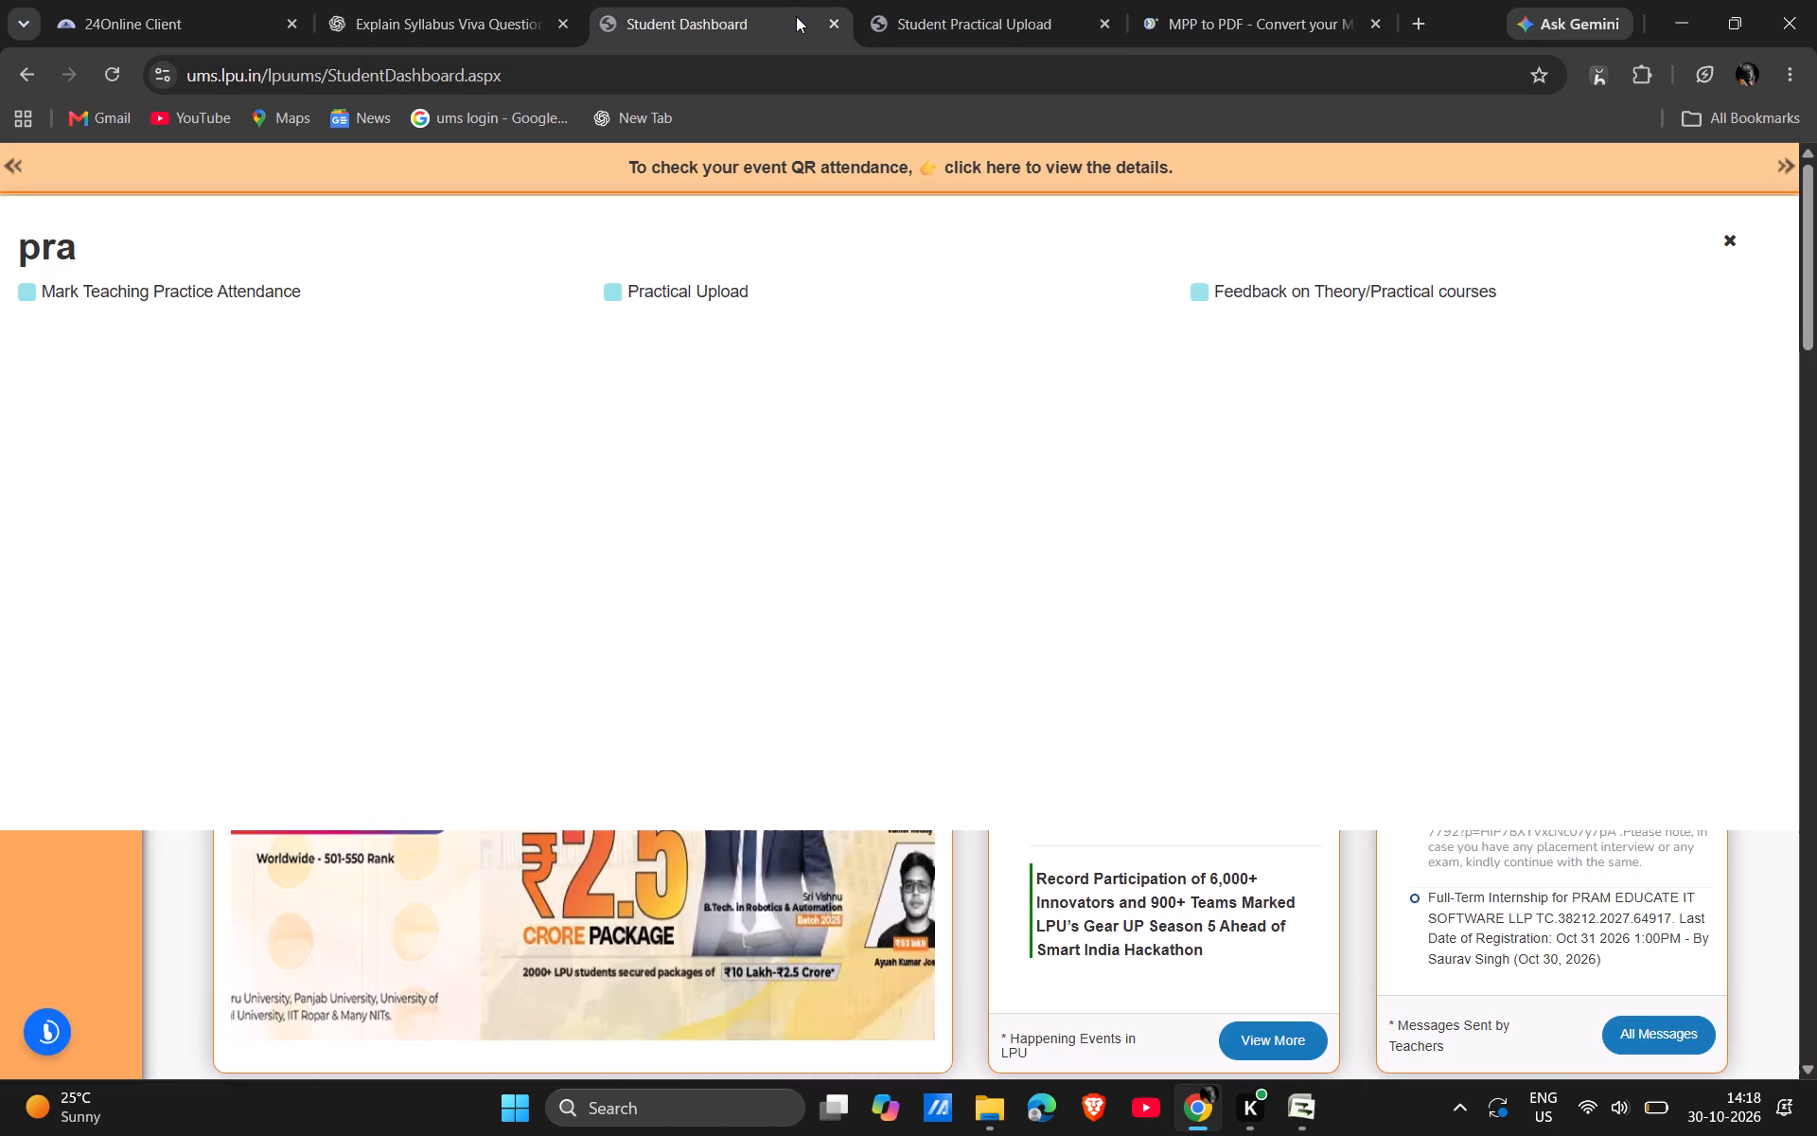
pyautogui.click(551, 26)
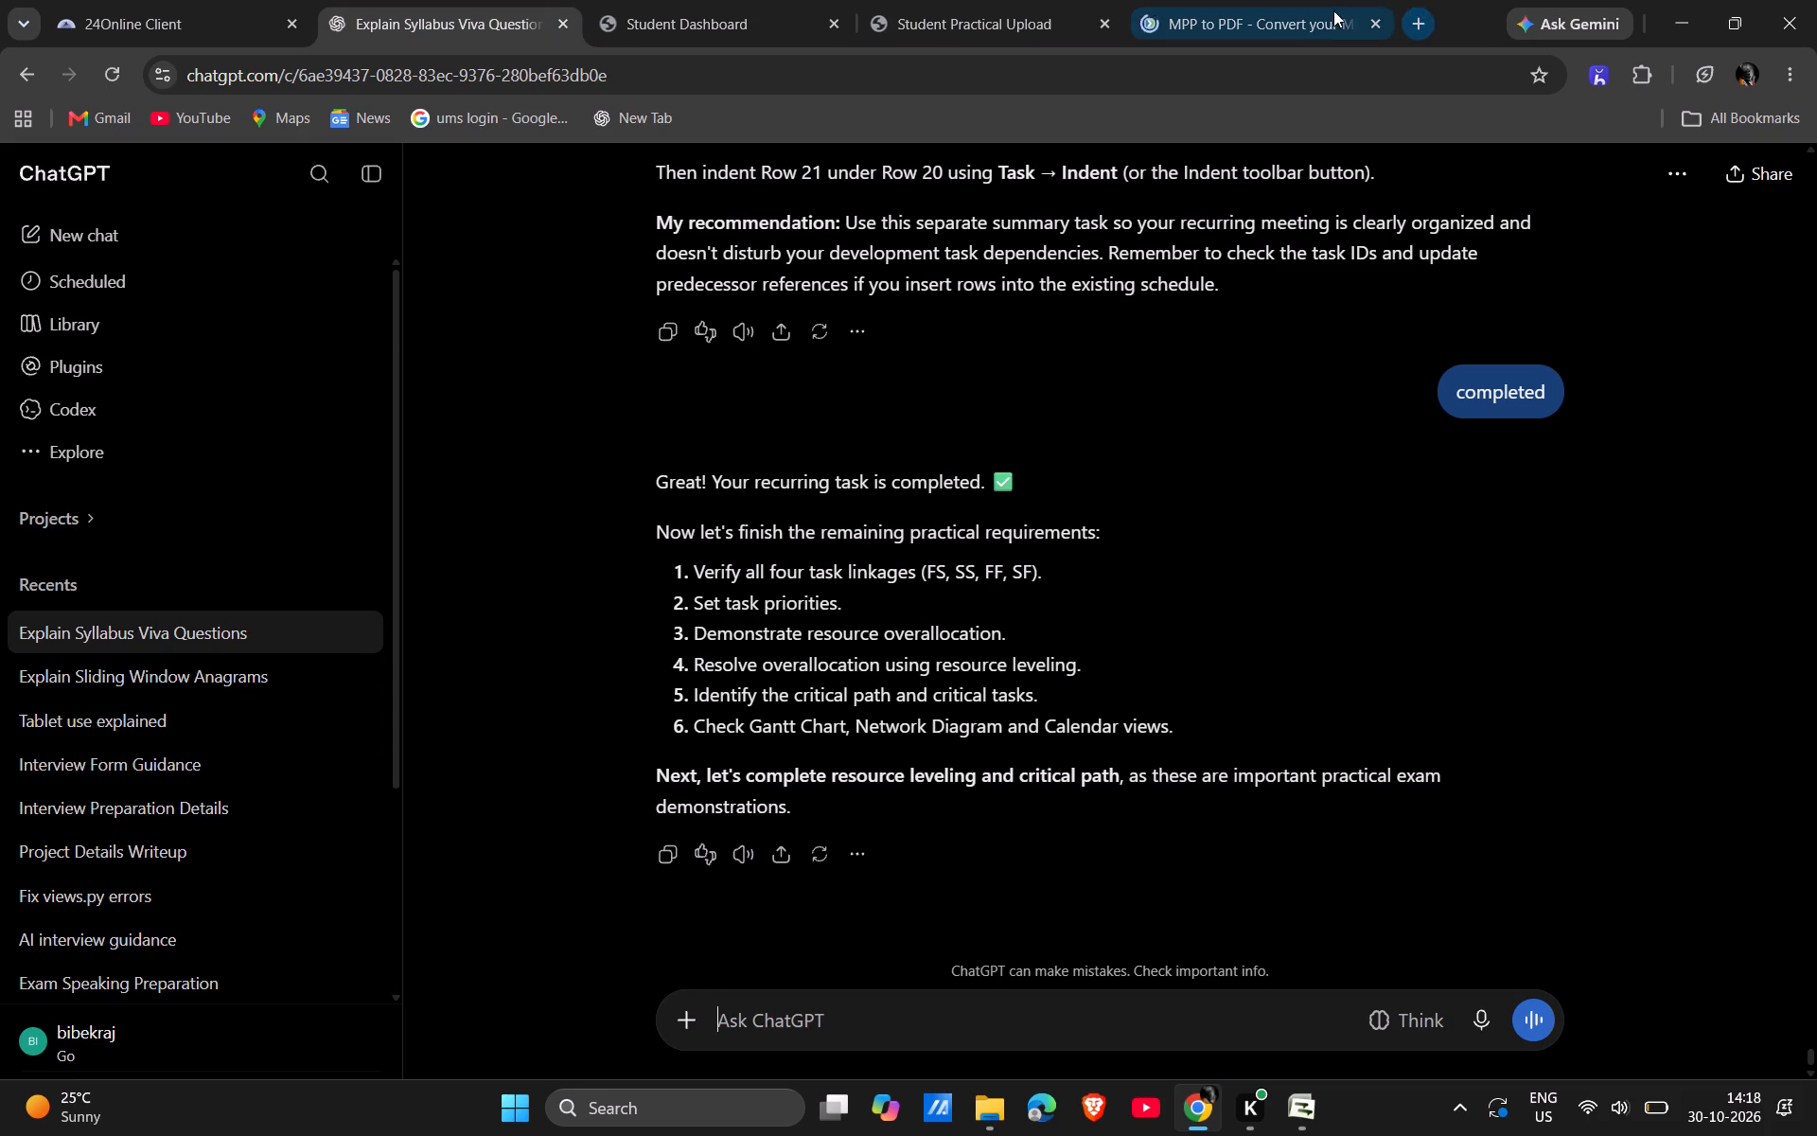
pyautogui.click(1321, 13)
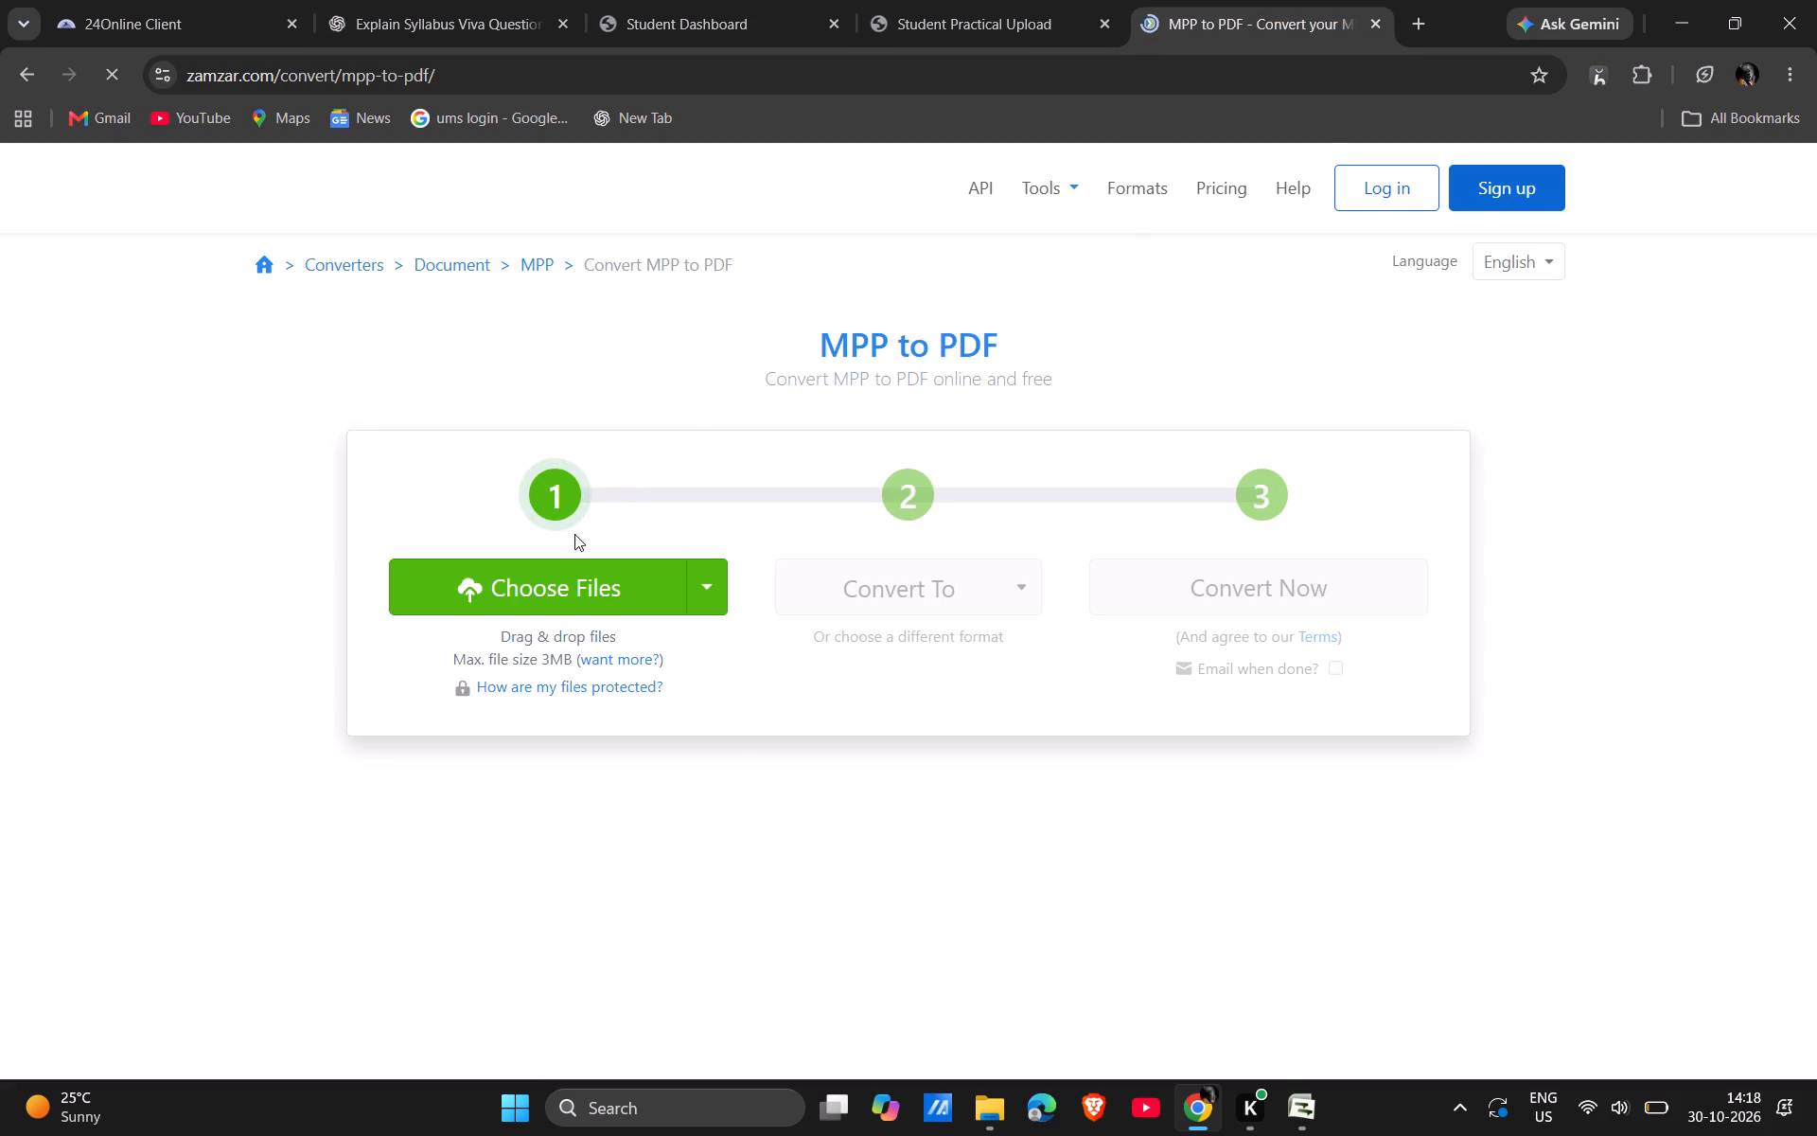
# Choose CA2.mpp from the Desktop's SoftwareLabs folder as the file to convert on Zamzar.
pyautogui.click(565, 577)
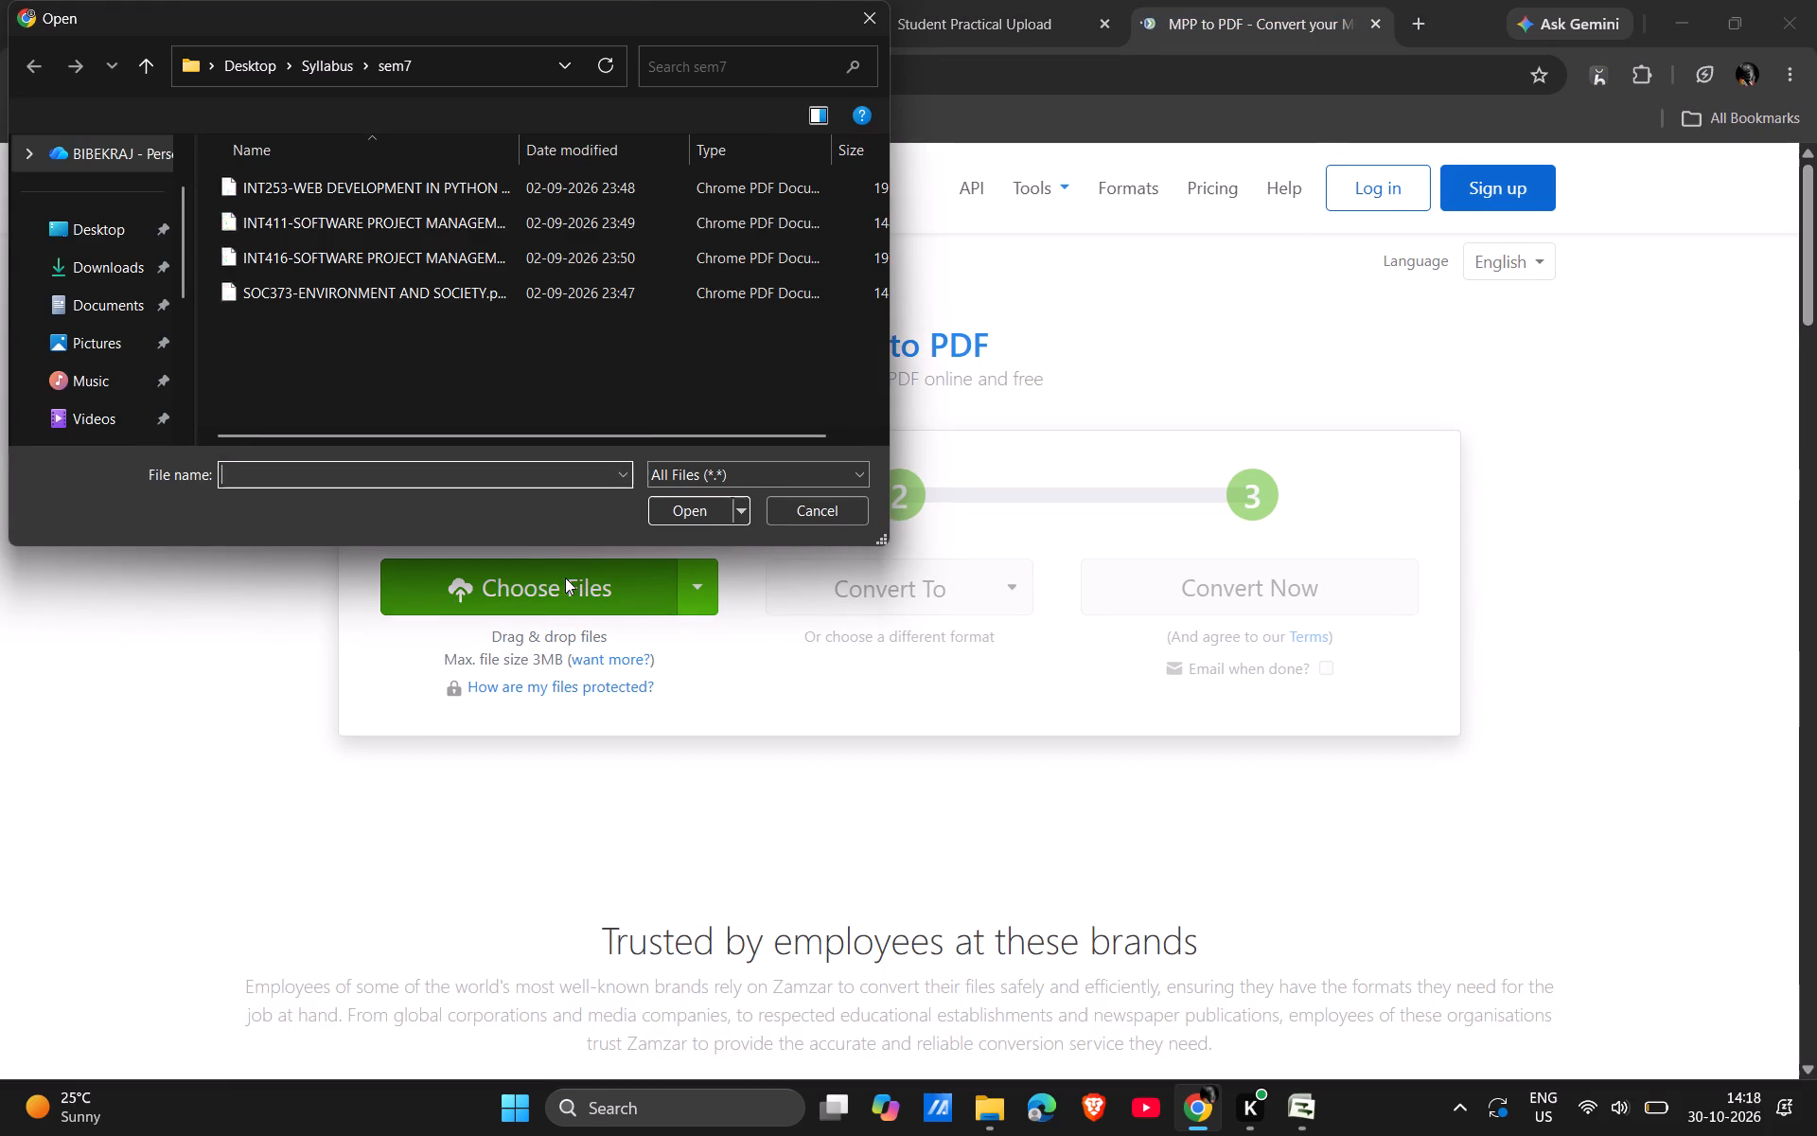
pyautogui.doubleClick(83, 247)
pyautogui.doubleClick(80, 263)
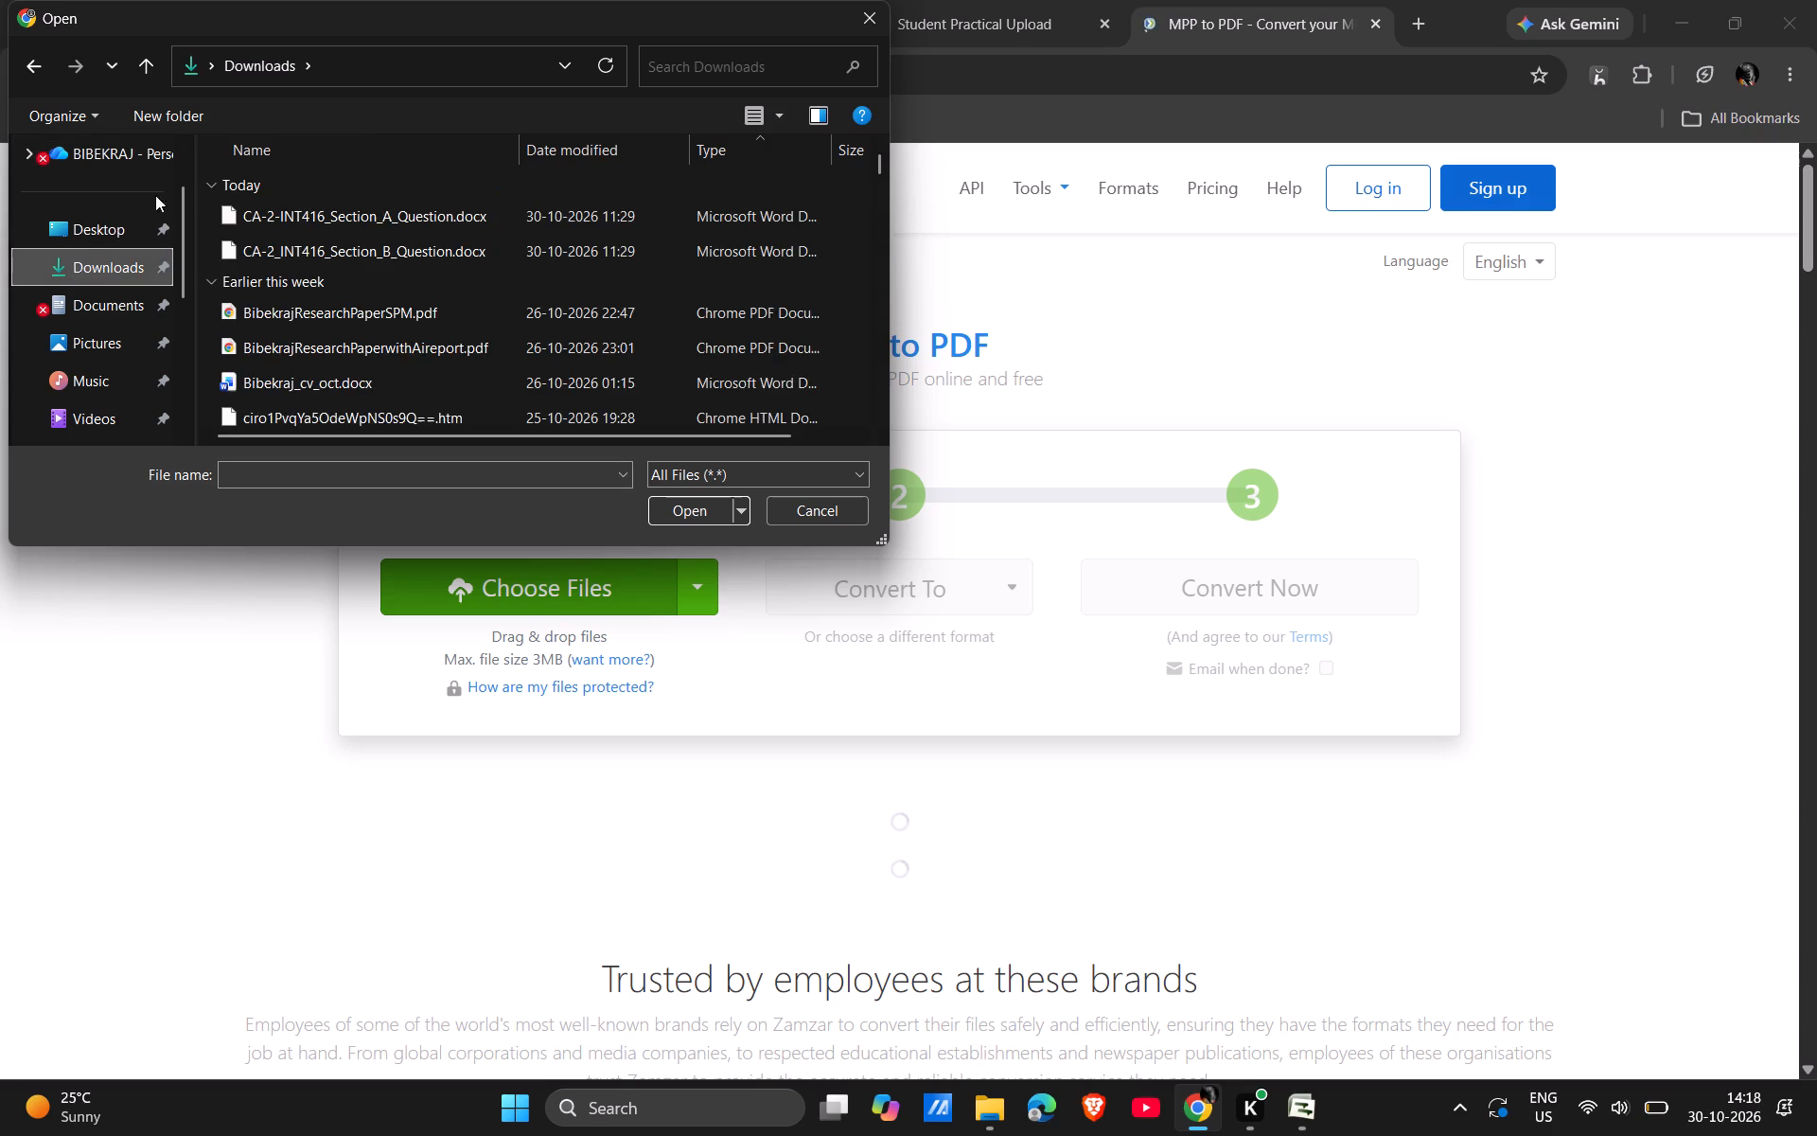
pyautogui.doubleClick(90, 234)
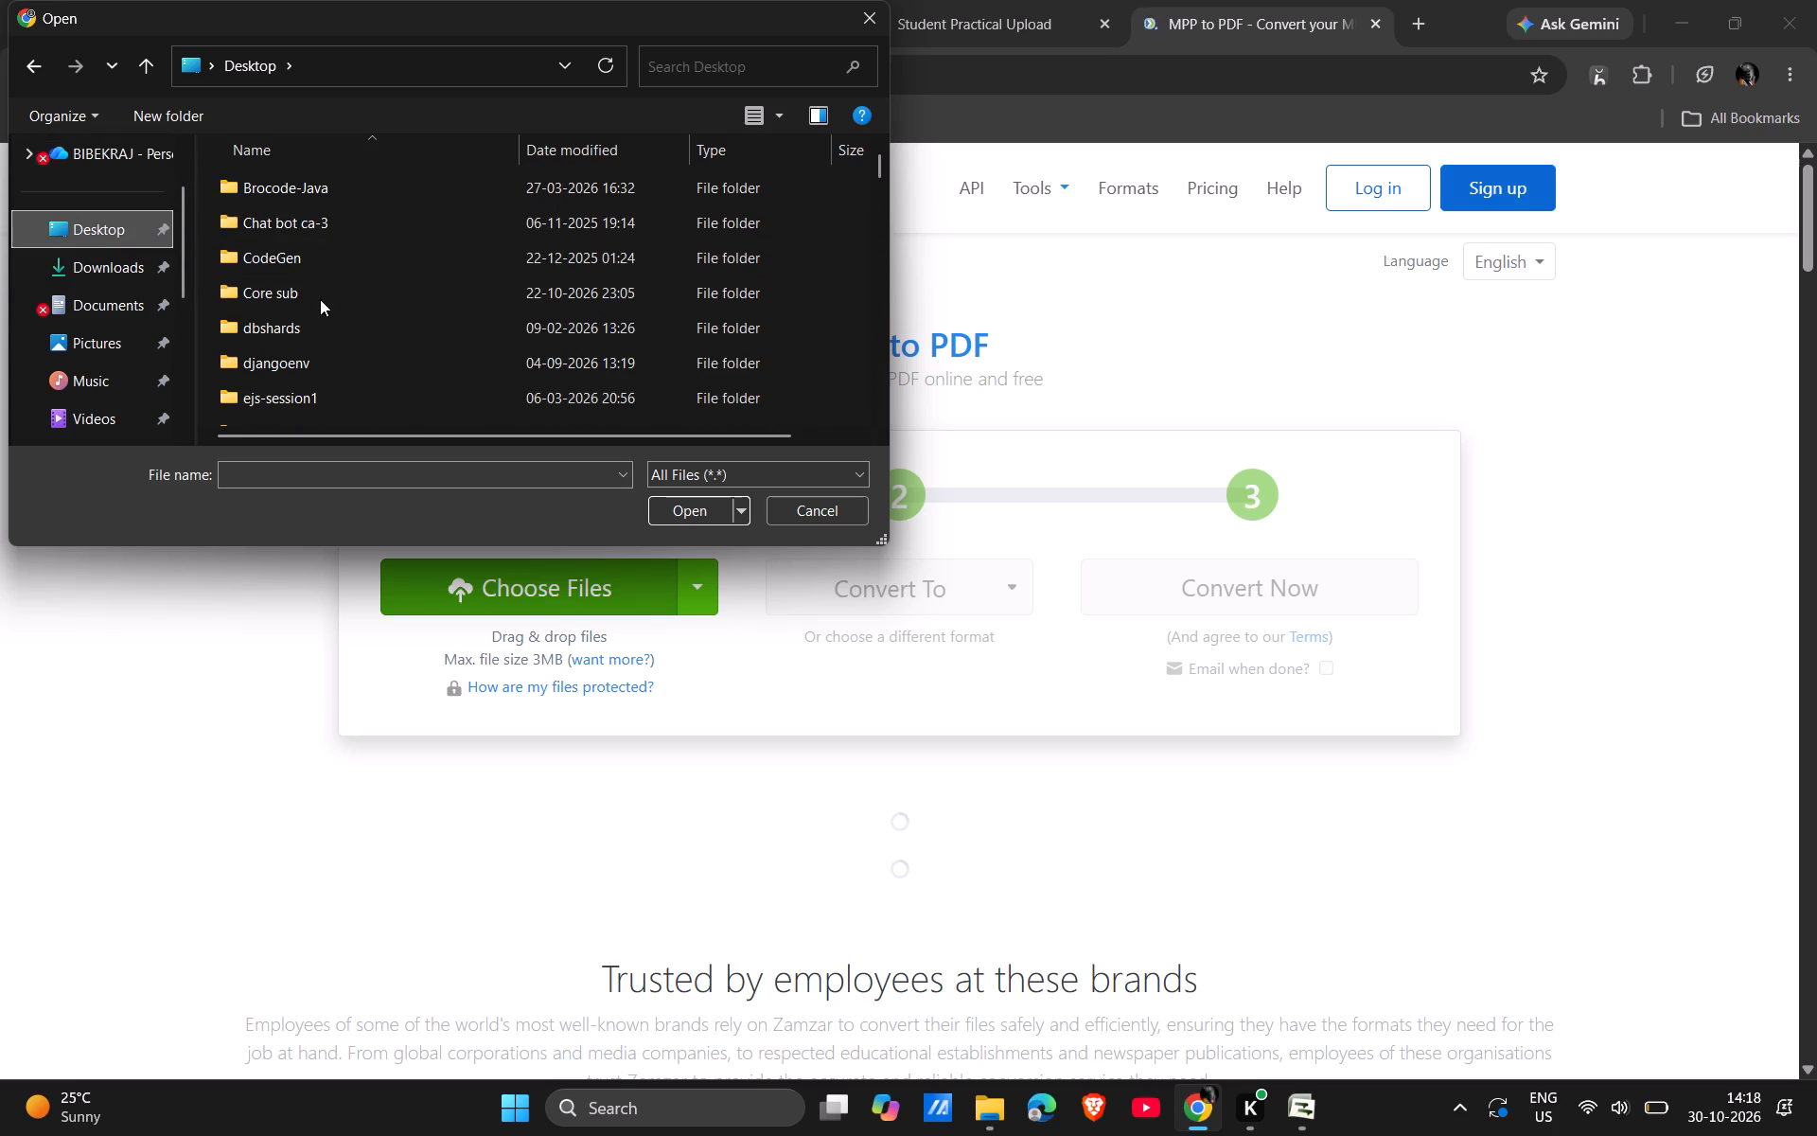
pyautogui.scroll(-8, 320, 299)
pyautogui.scroll(-3, 103, 364)
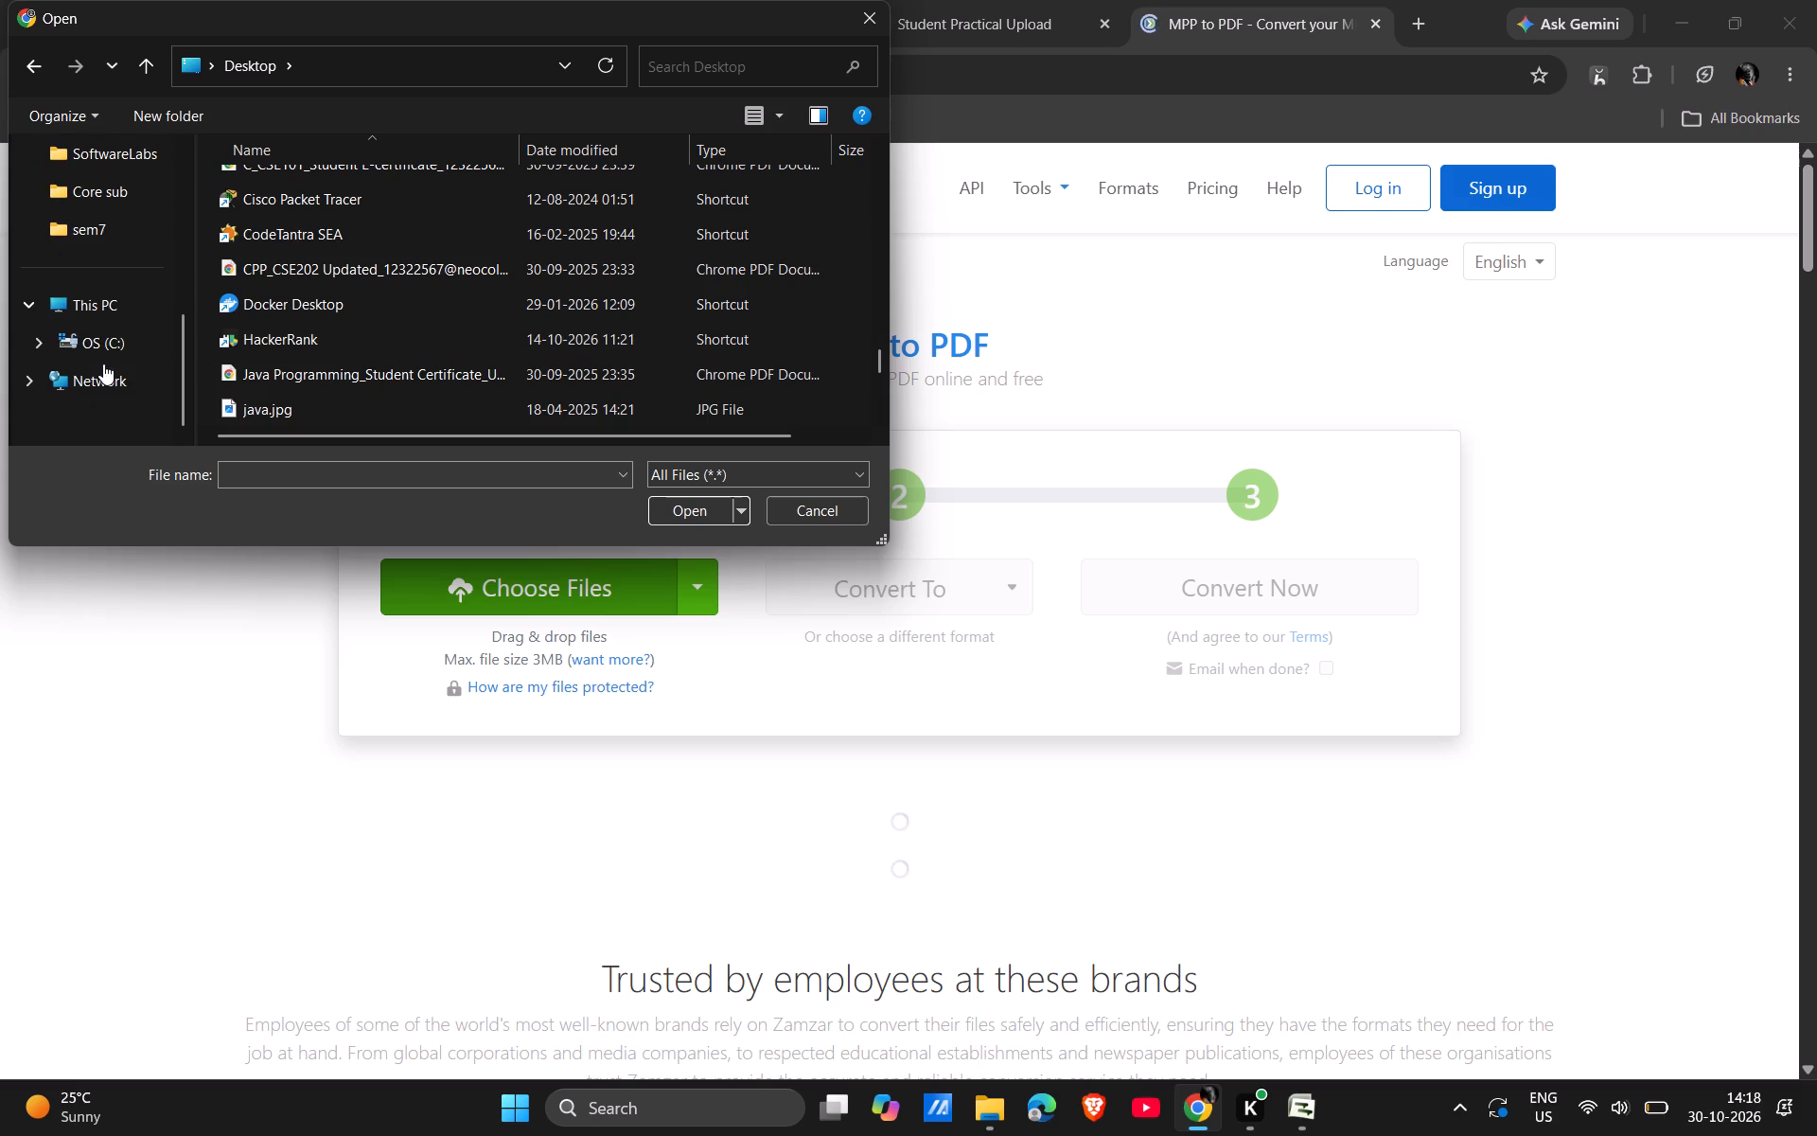
pyautogui.scroll(-2, 103, 364)
pyautogui.doubleClick(97, 167)
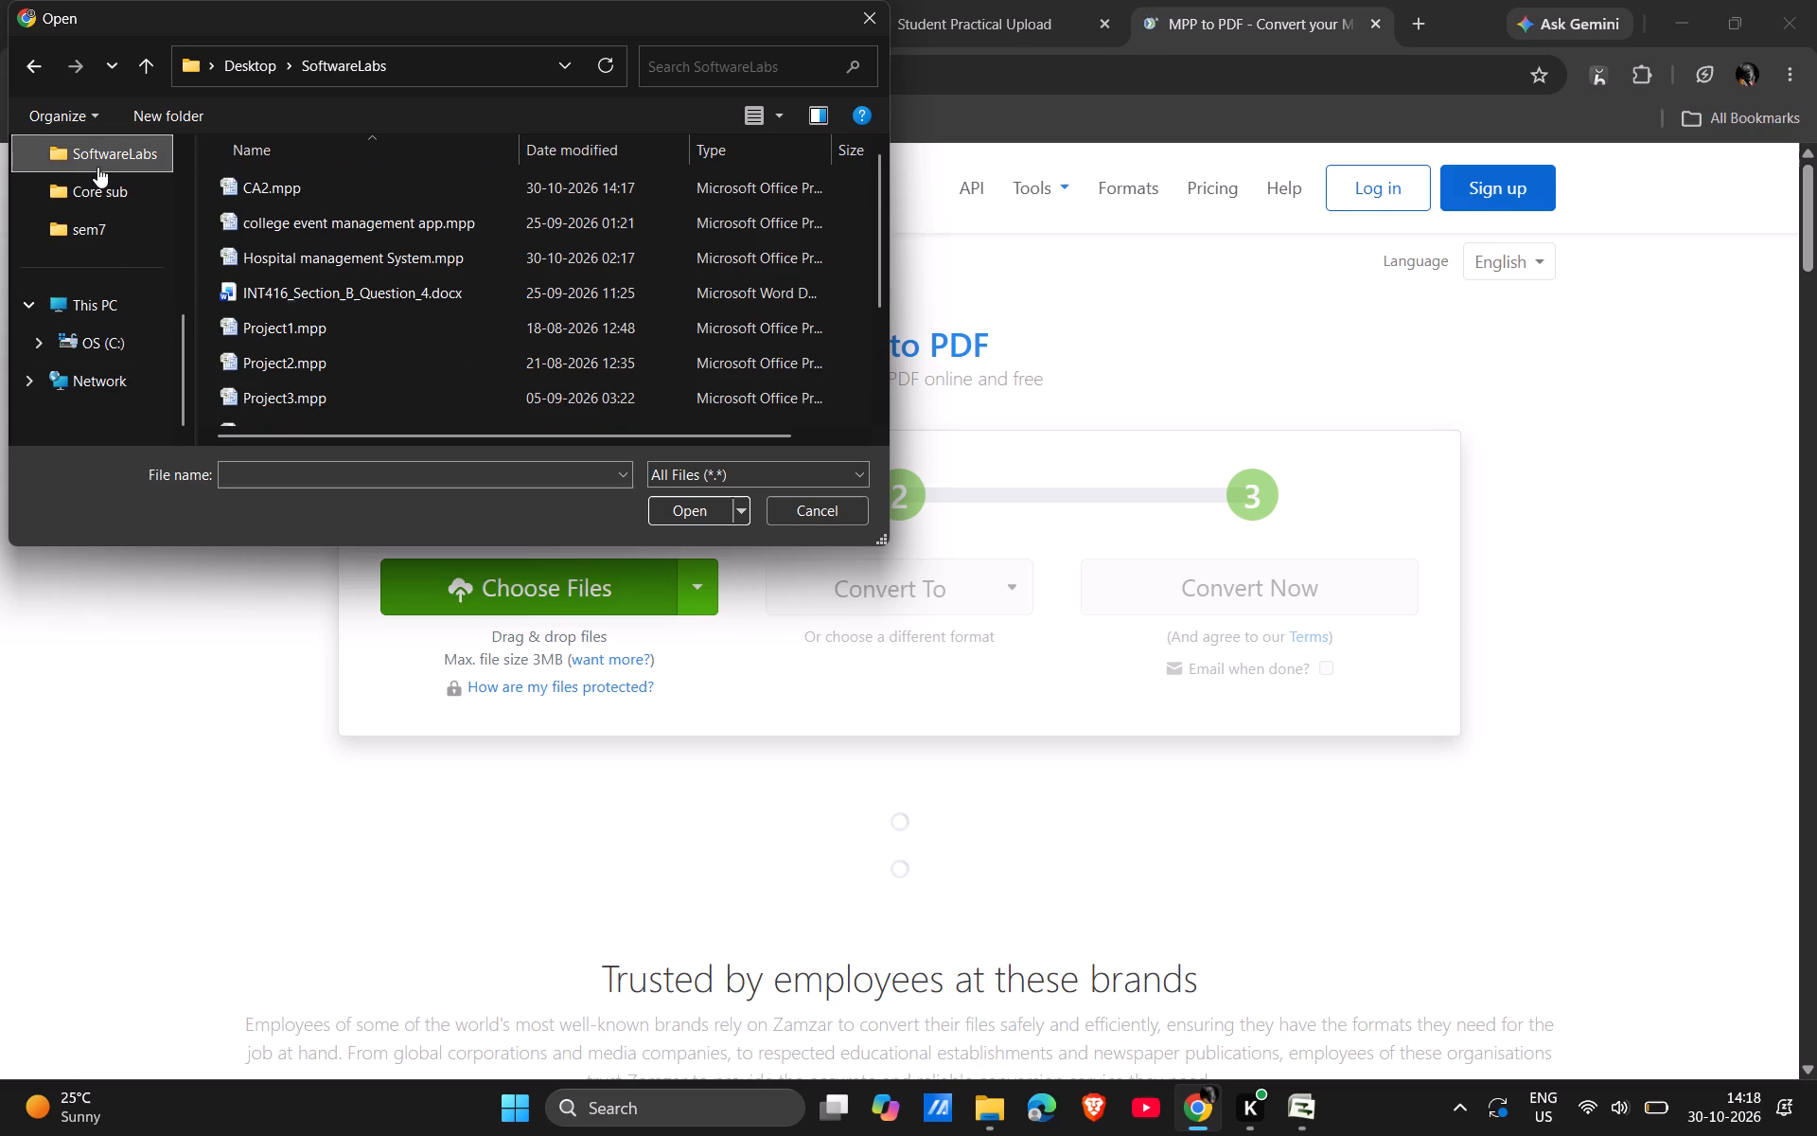
pyautogui.click(240, 183)
pyautogui.click(695, 498)
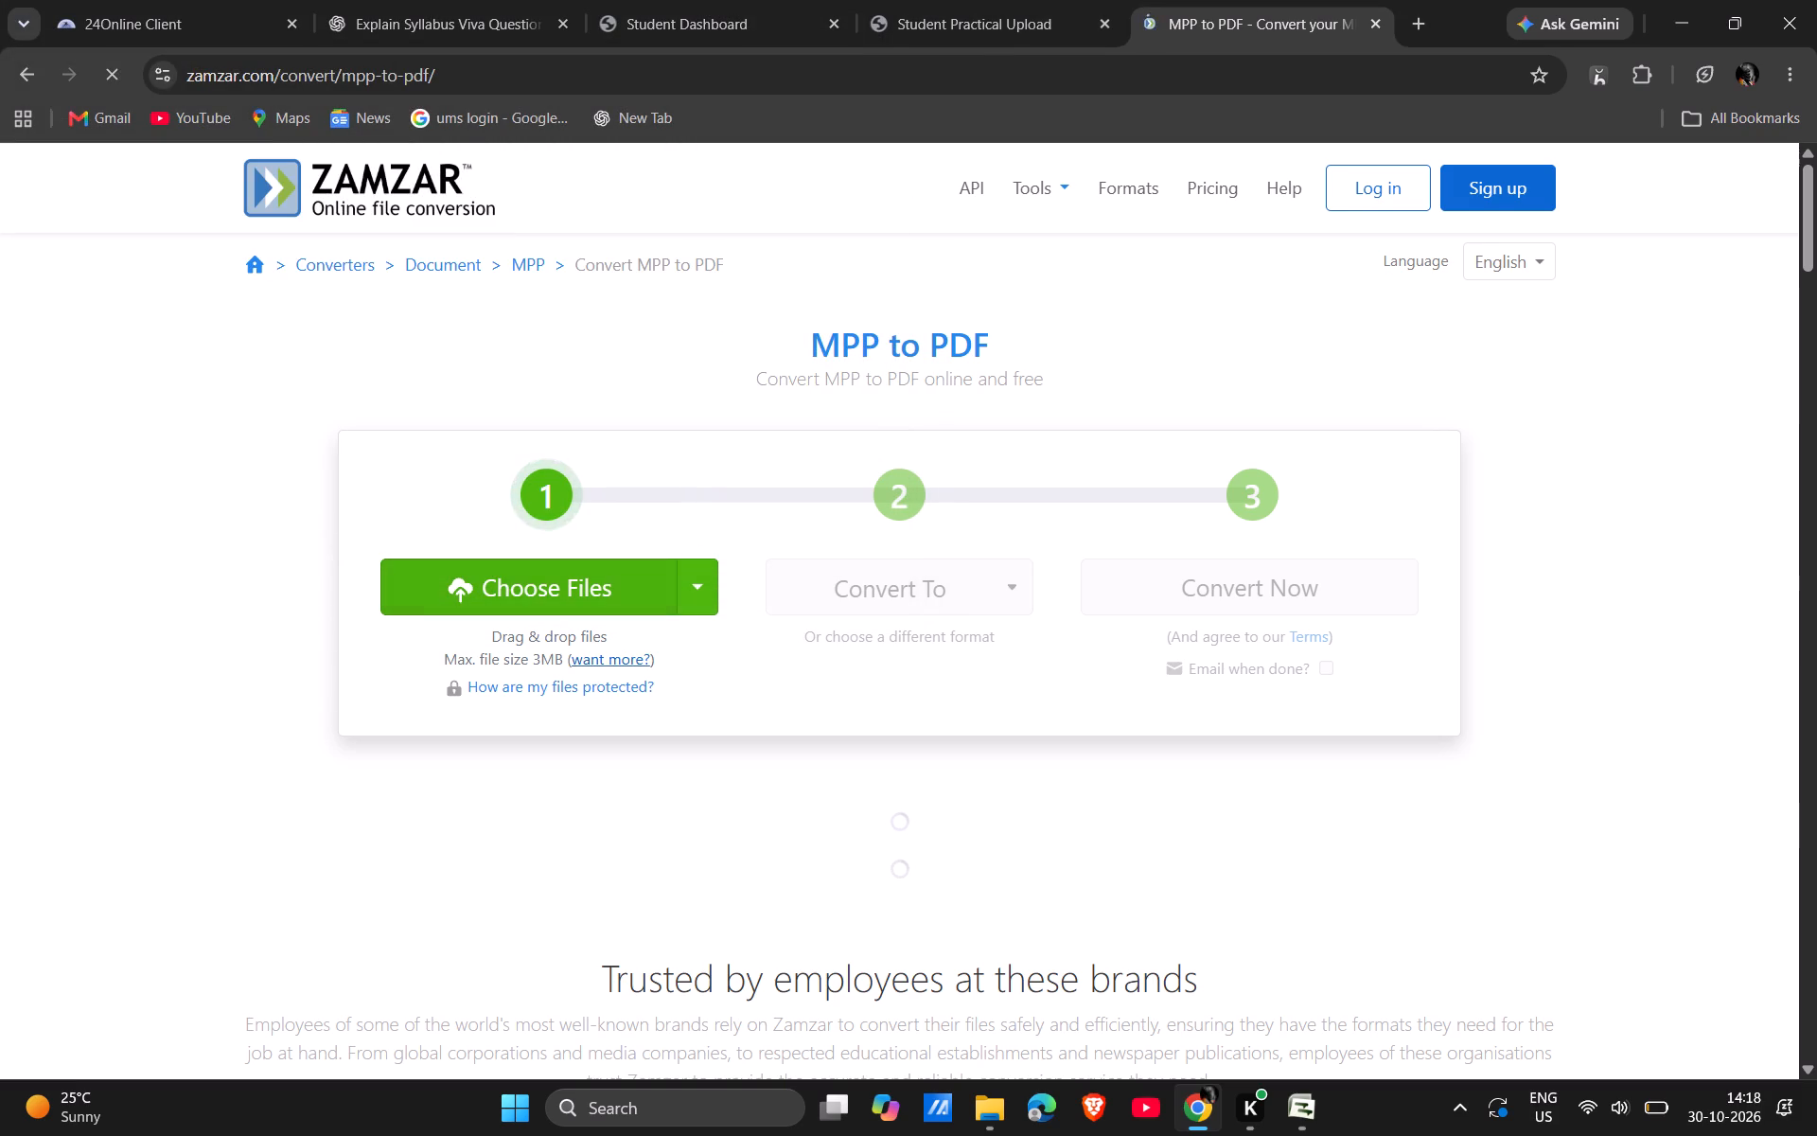
pyautogui.scroll(1, 746, 427)
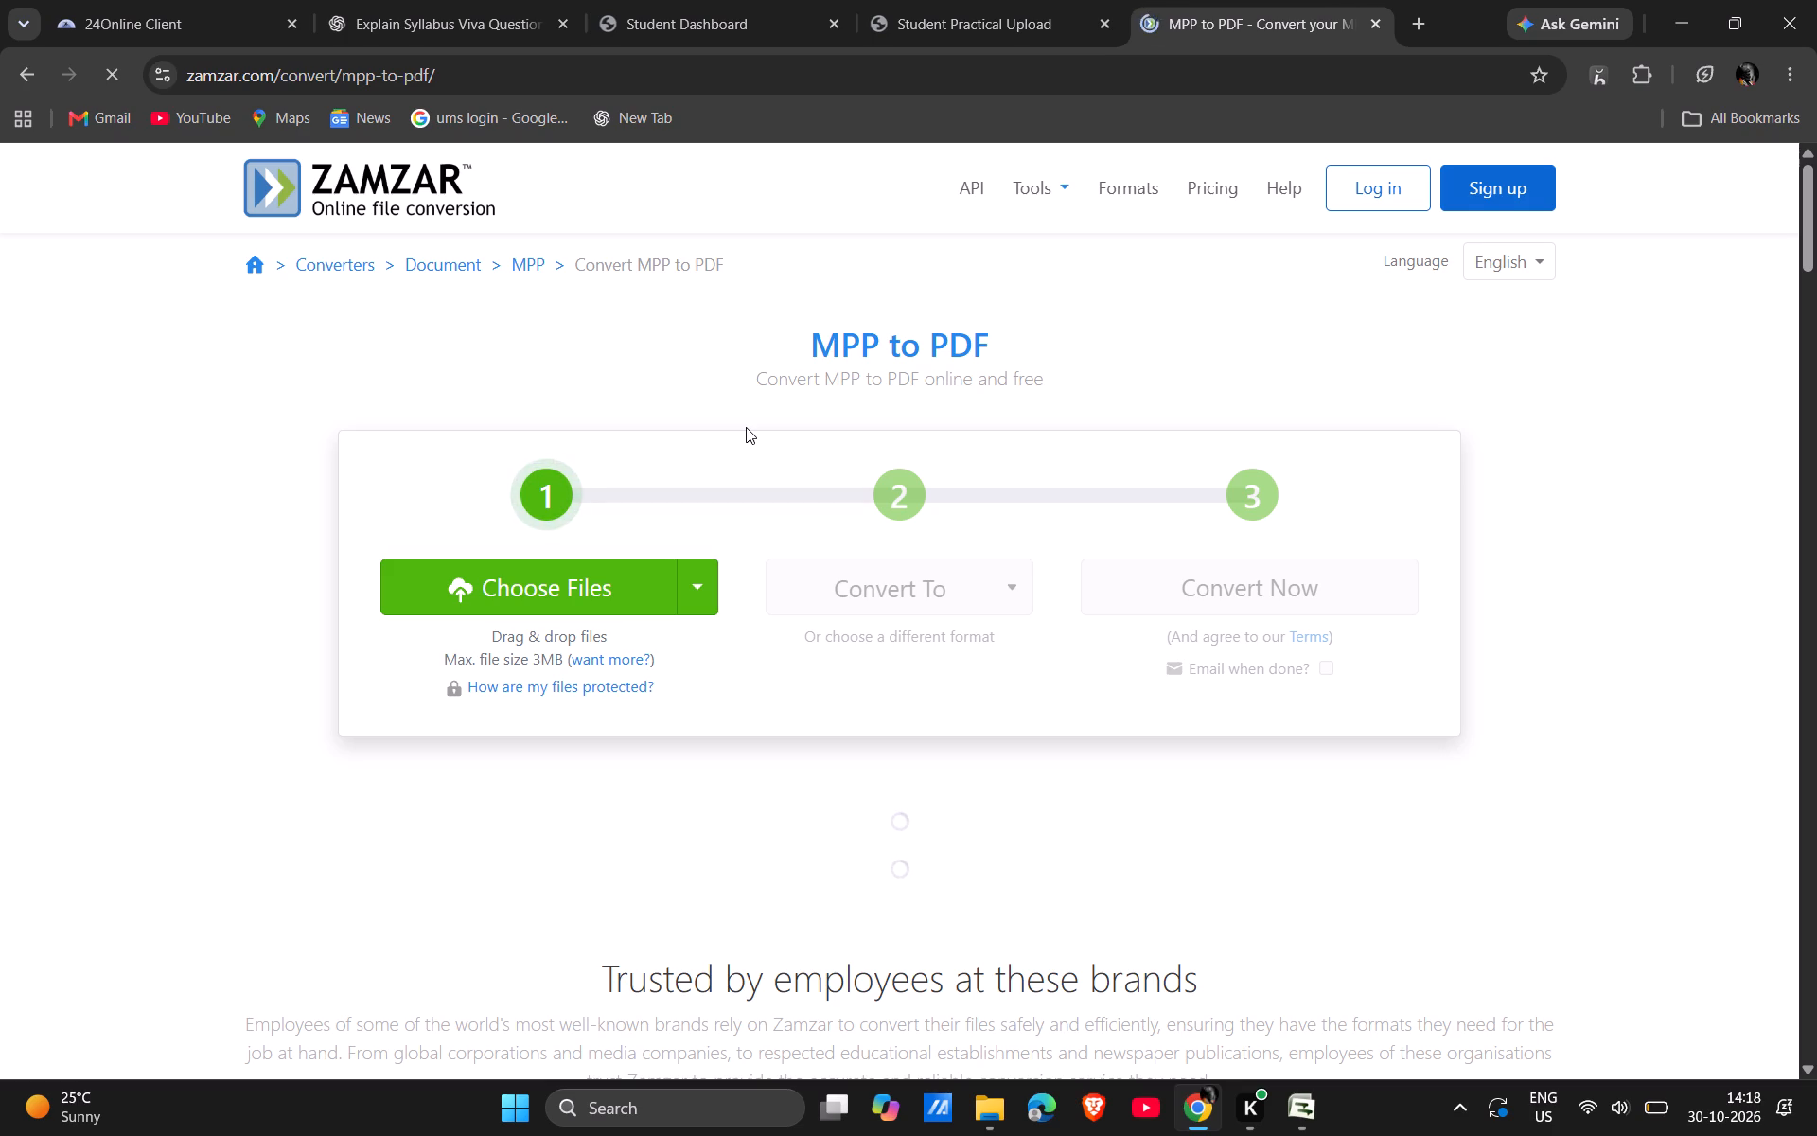
# Choose CA2.mpp from the Desktop's SoftwareLabs folder again as the file to convert to PDF.
pyautogui.click(635, 587)
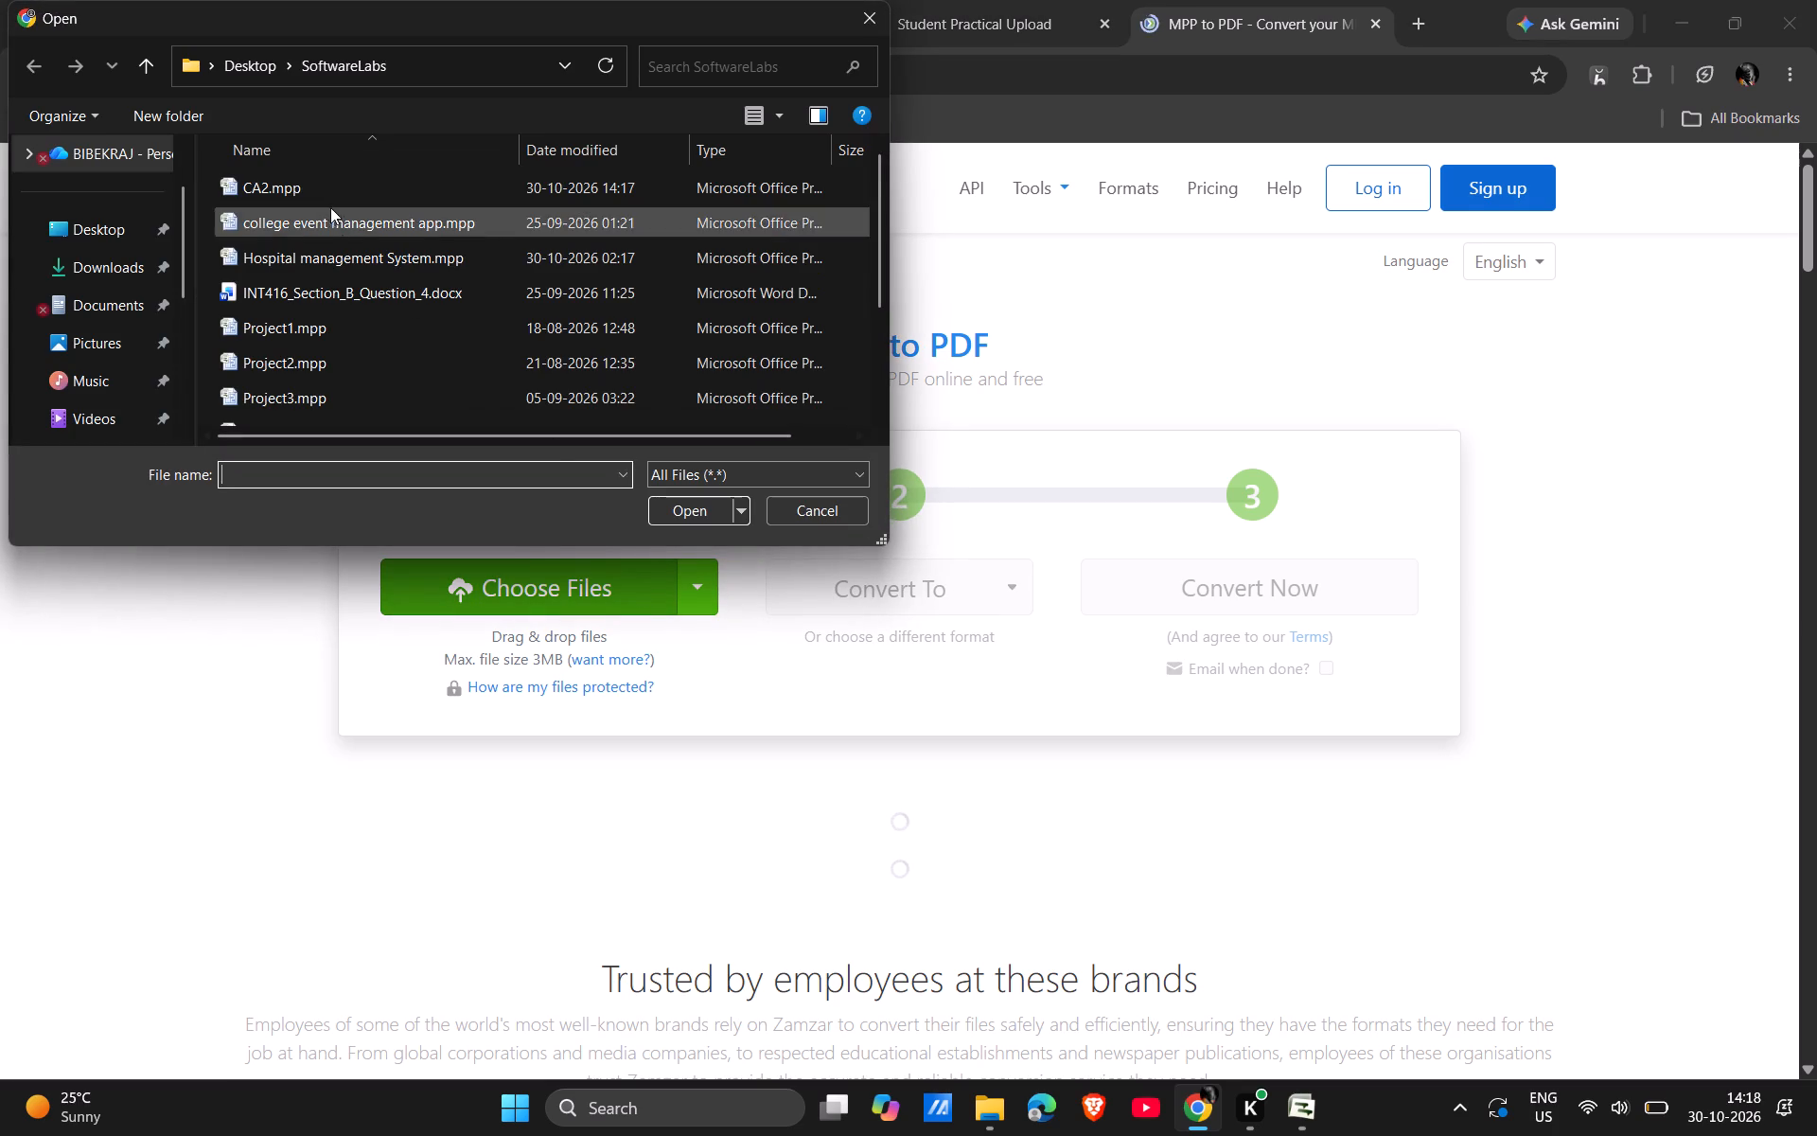
pyautogui.click(326, 203)
pyautogui.click(316, 193)
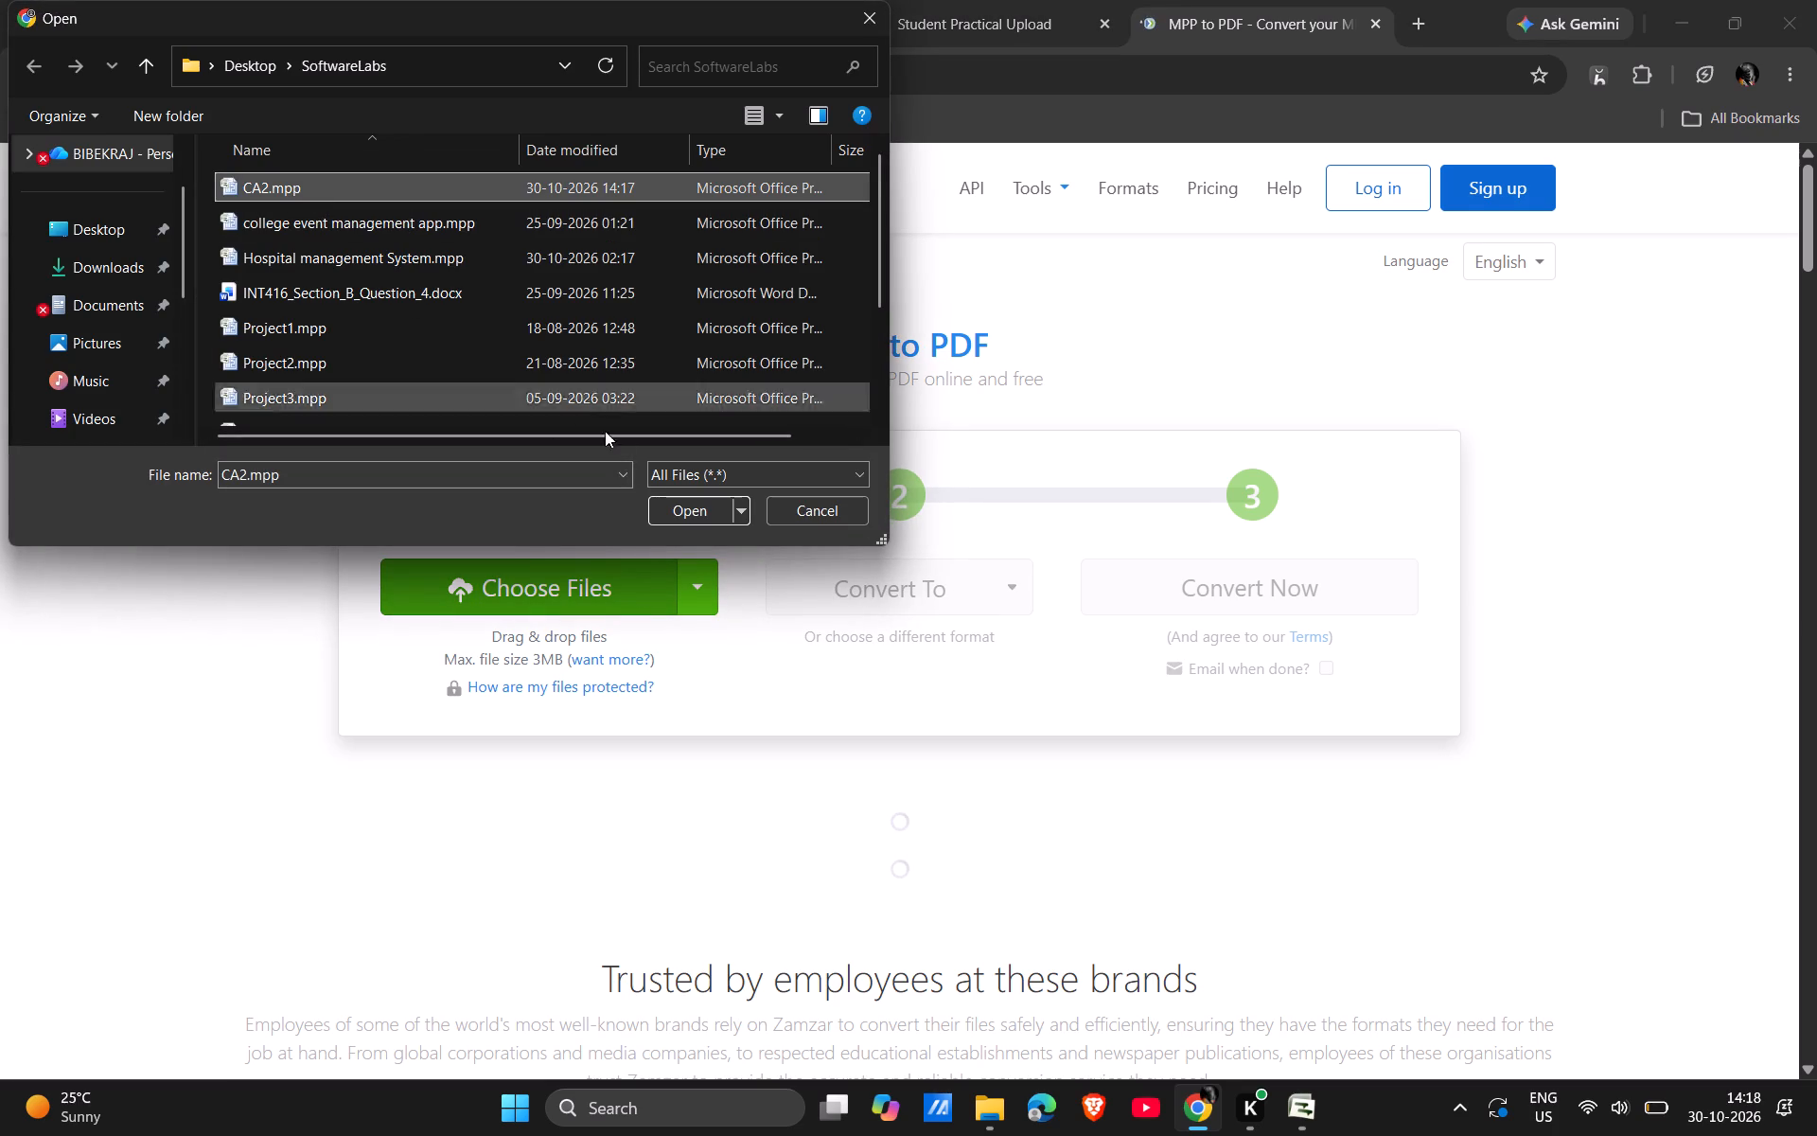
pyautogui.click(671, 514)
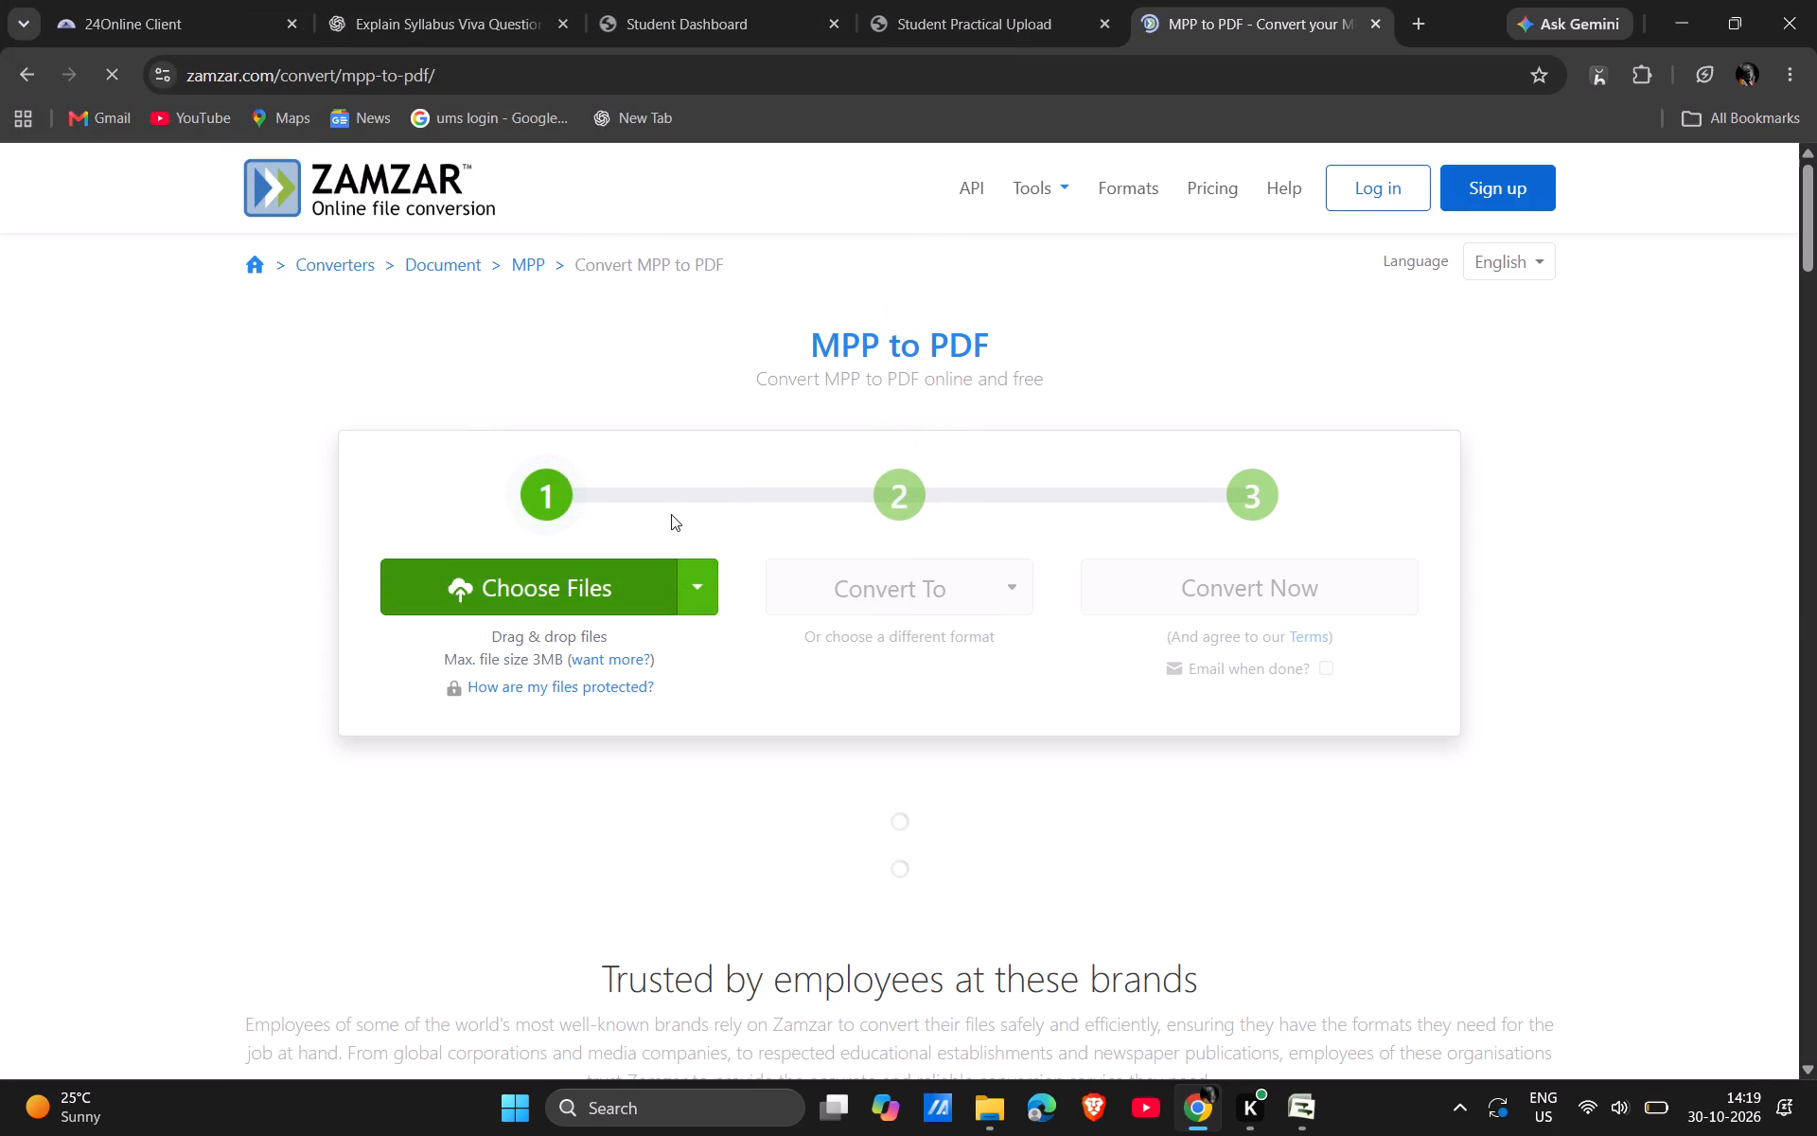
# Check the computer's network connection in the system quick settings, and return to the conversion page.
pyautogui.click(1595, 1103)
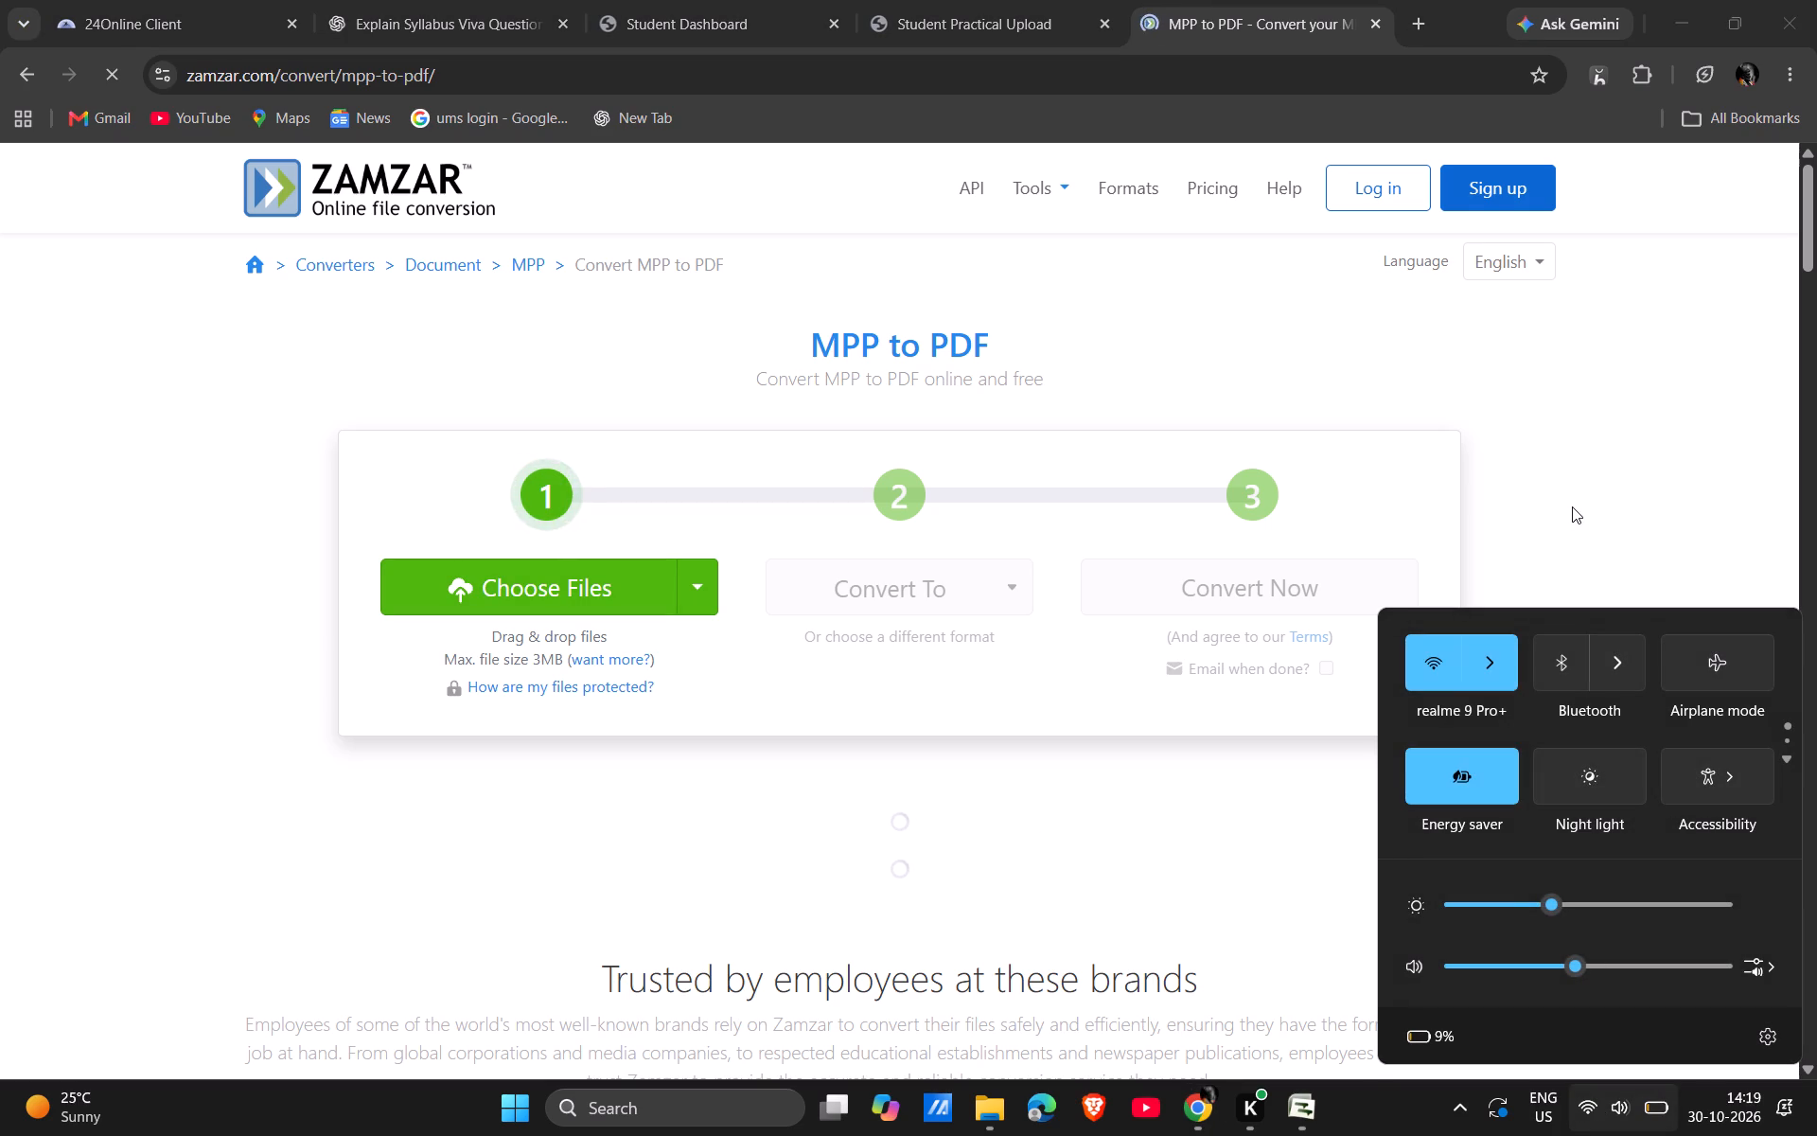
pyautogui.click(1572, 506)
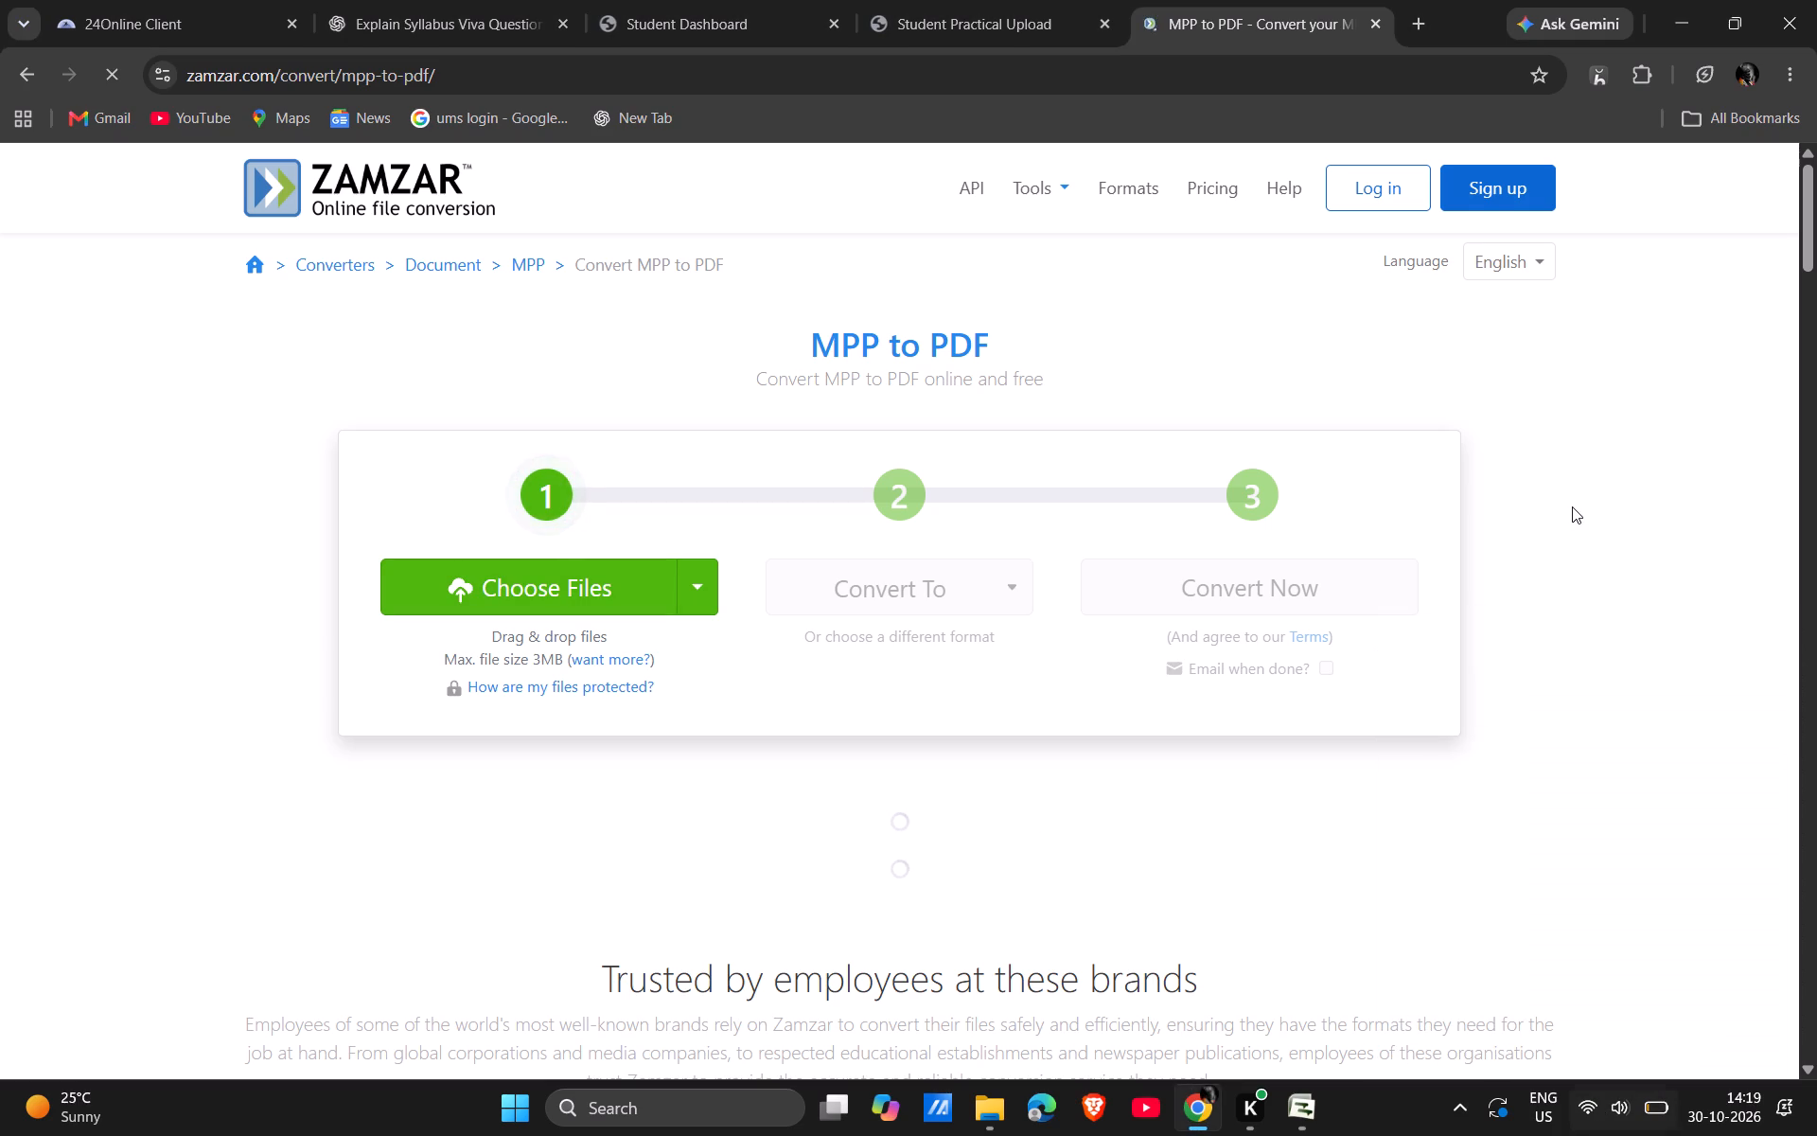
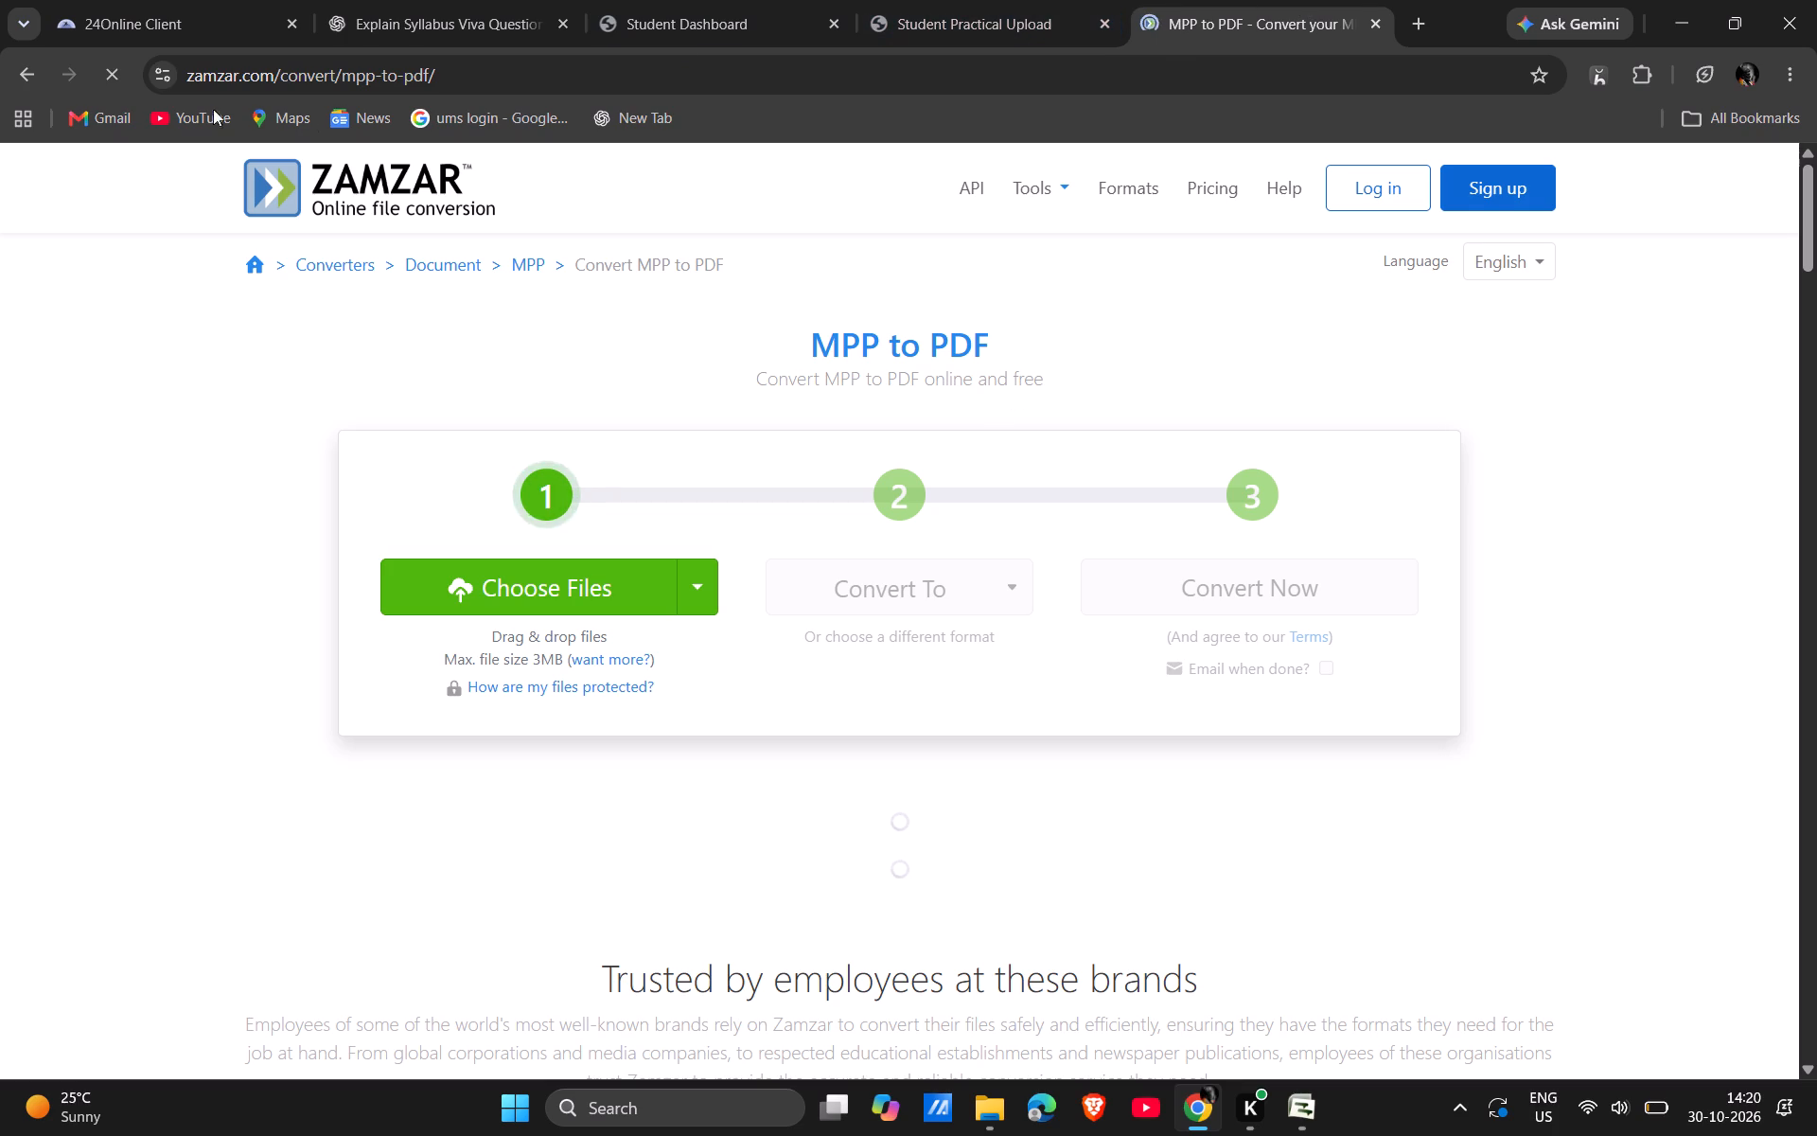
# Choose CA2.mpp from the Desktop's SoftwareLabs folder again on Zamzar and start converting it to PDF.
pyautogui.click(115, 73)
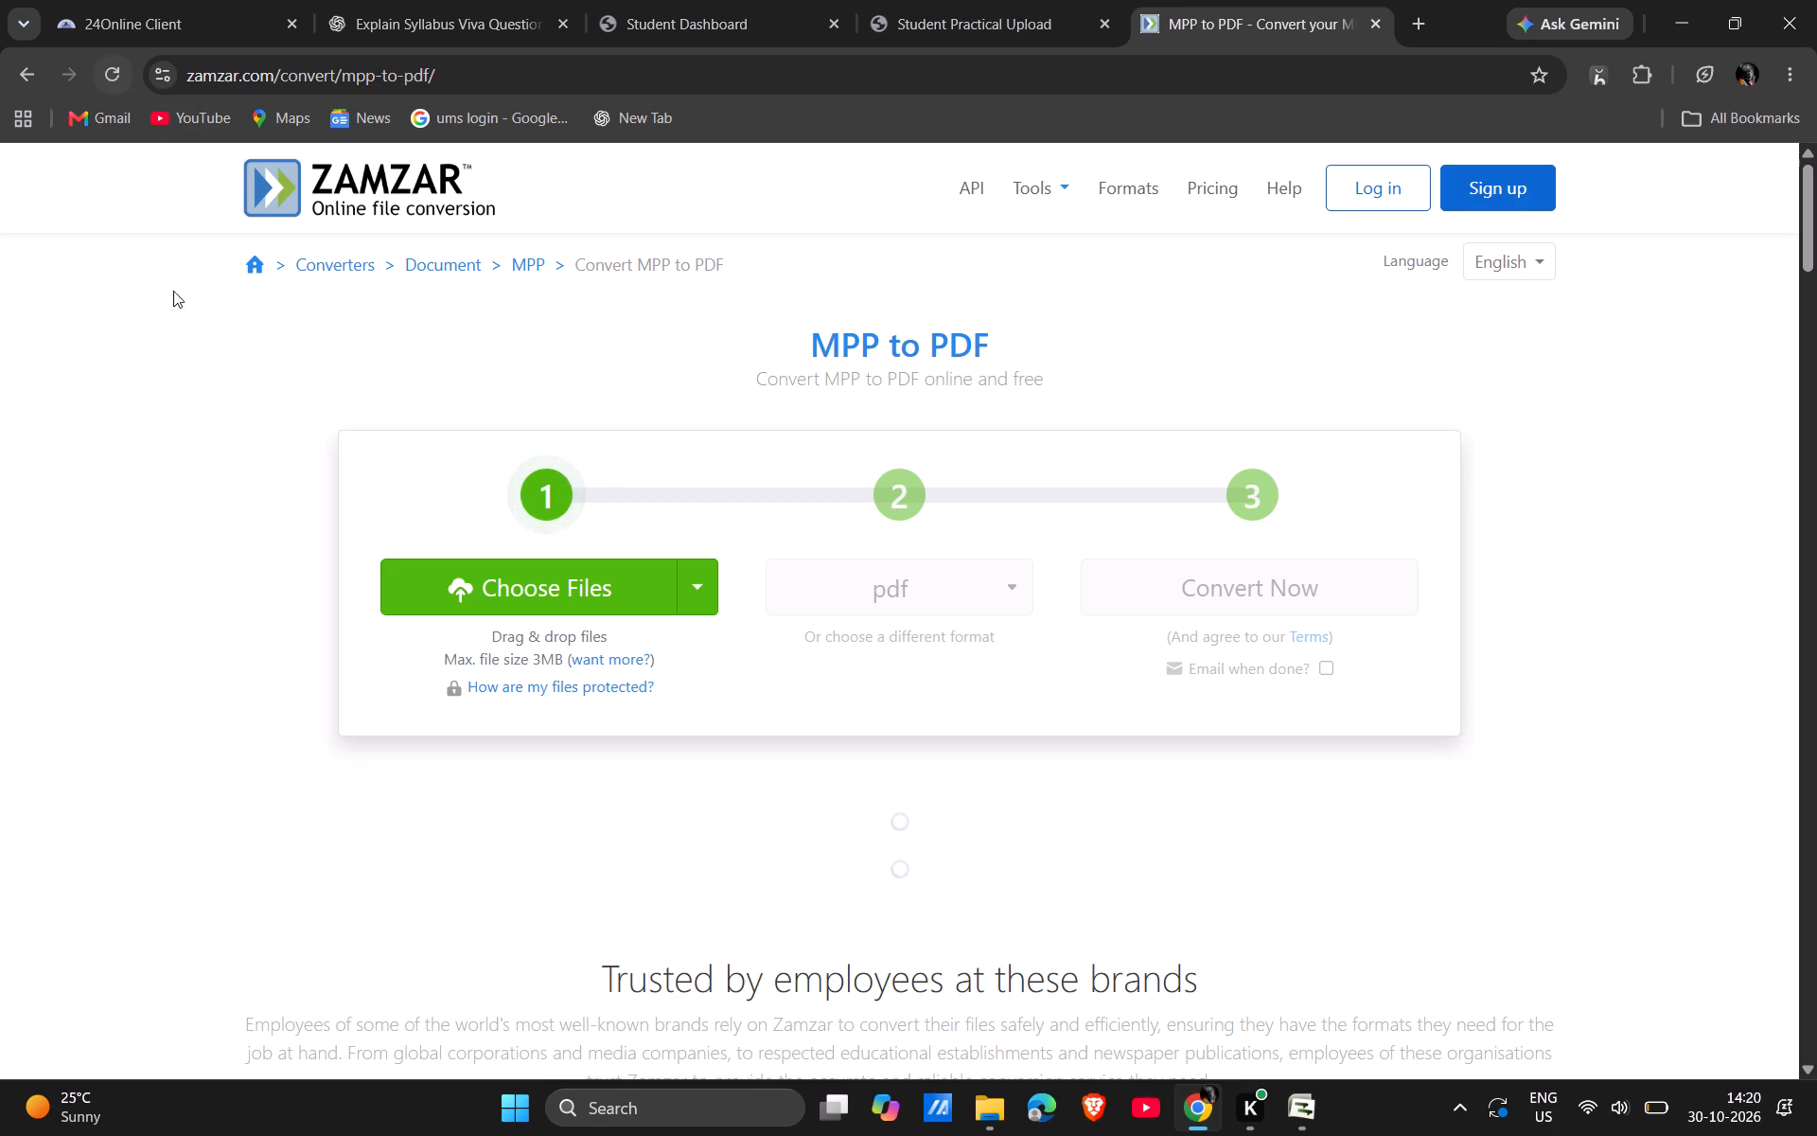
pyautogui.click(444, 580)
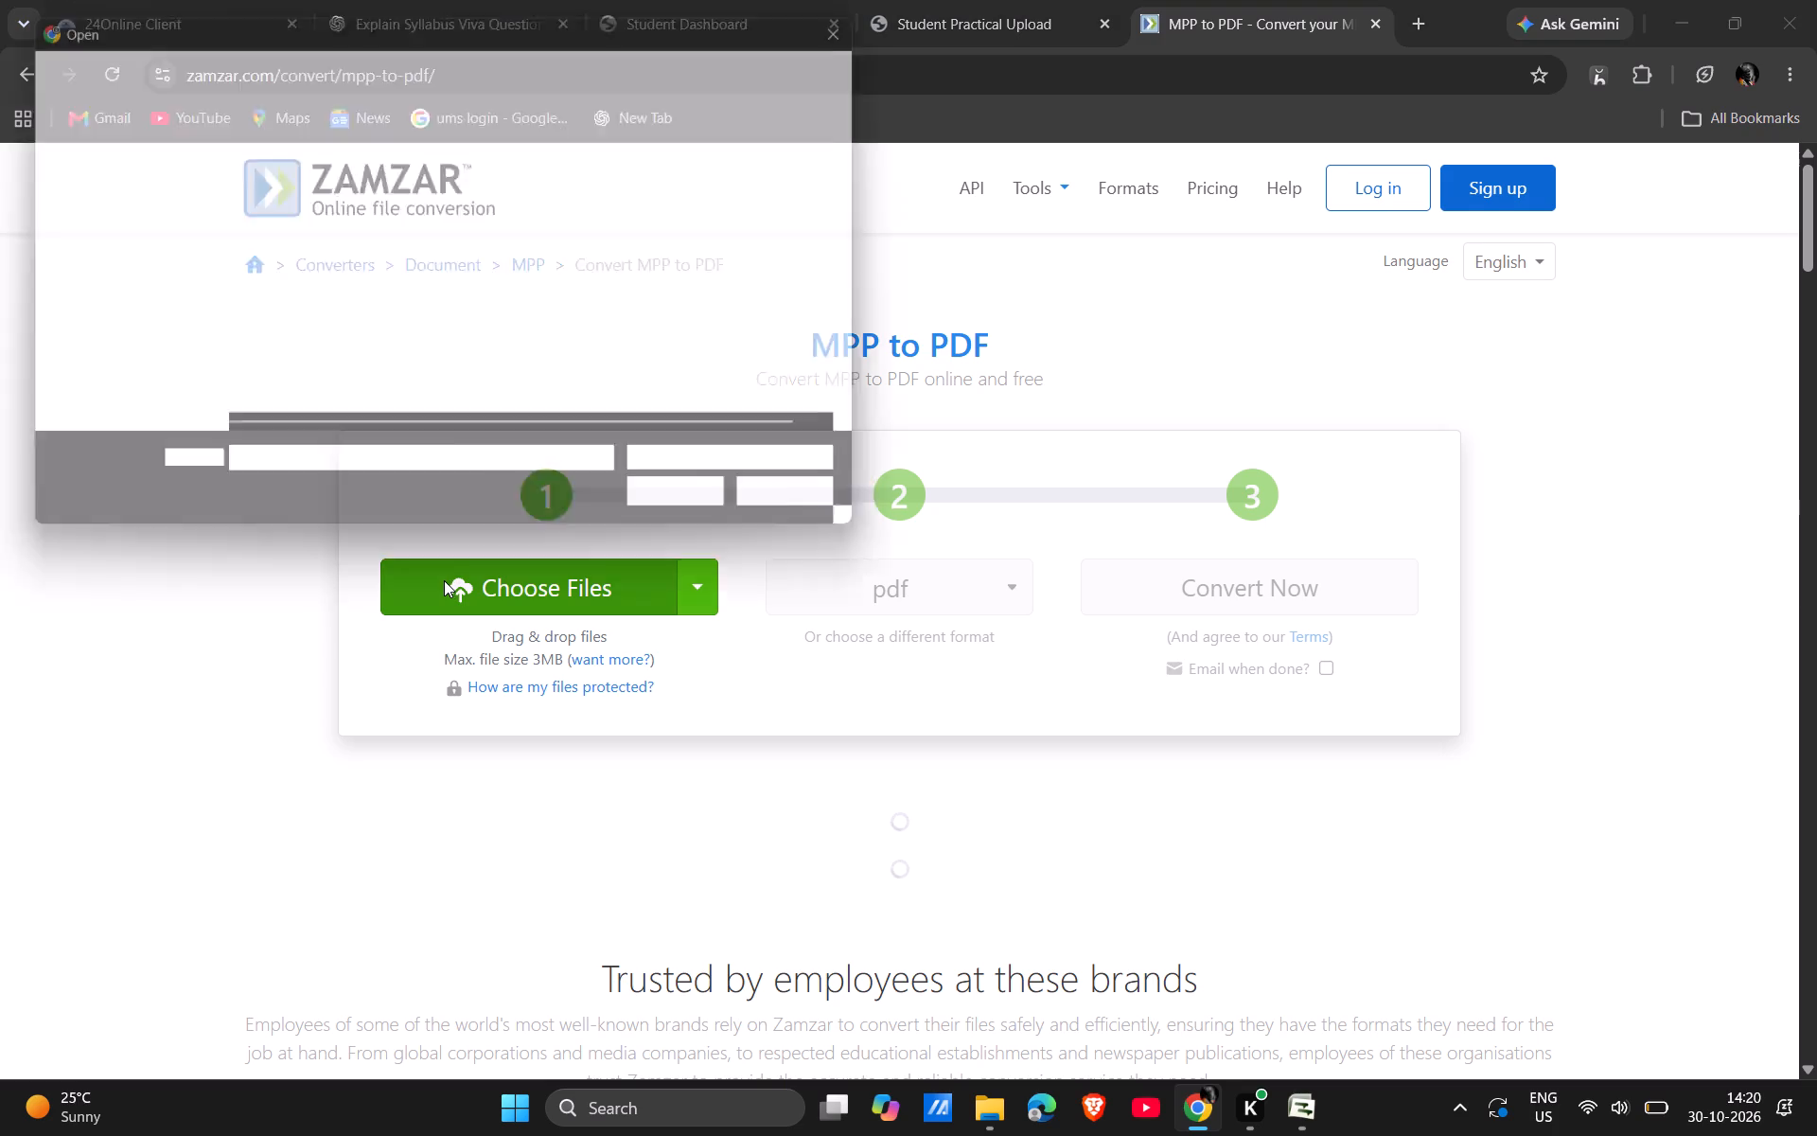
pyautogui.click(346, 190)
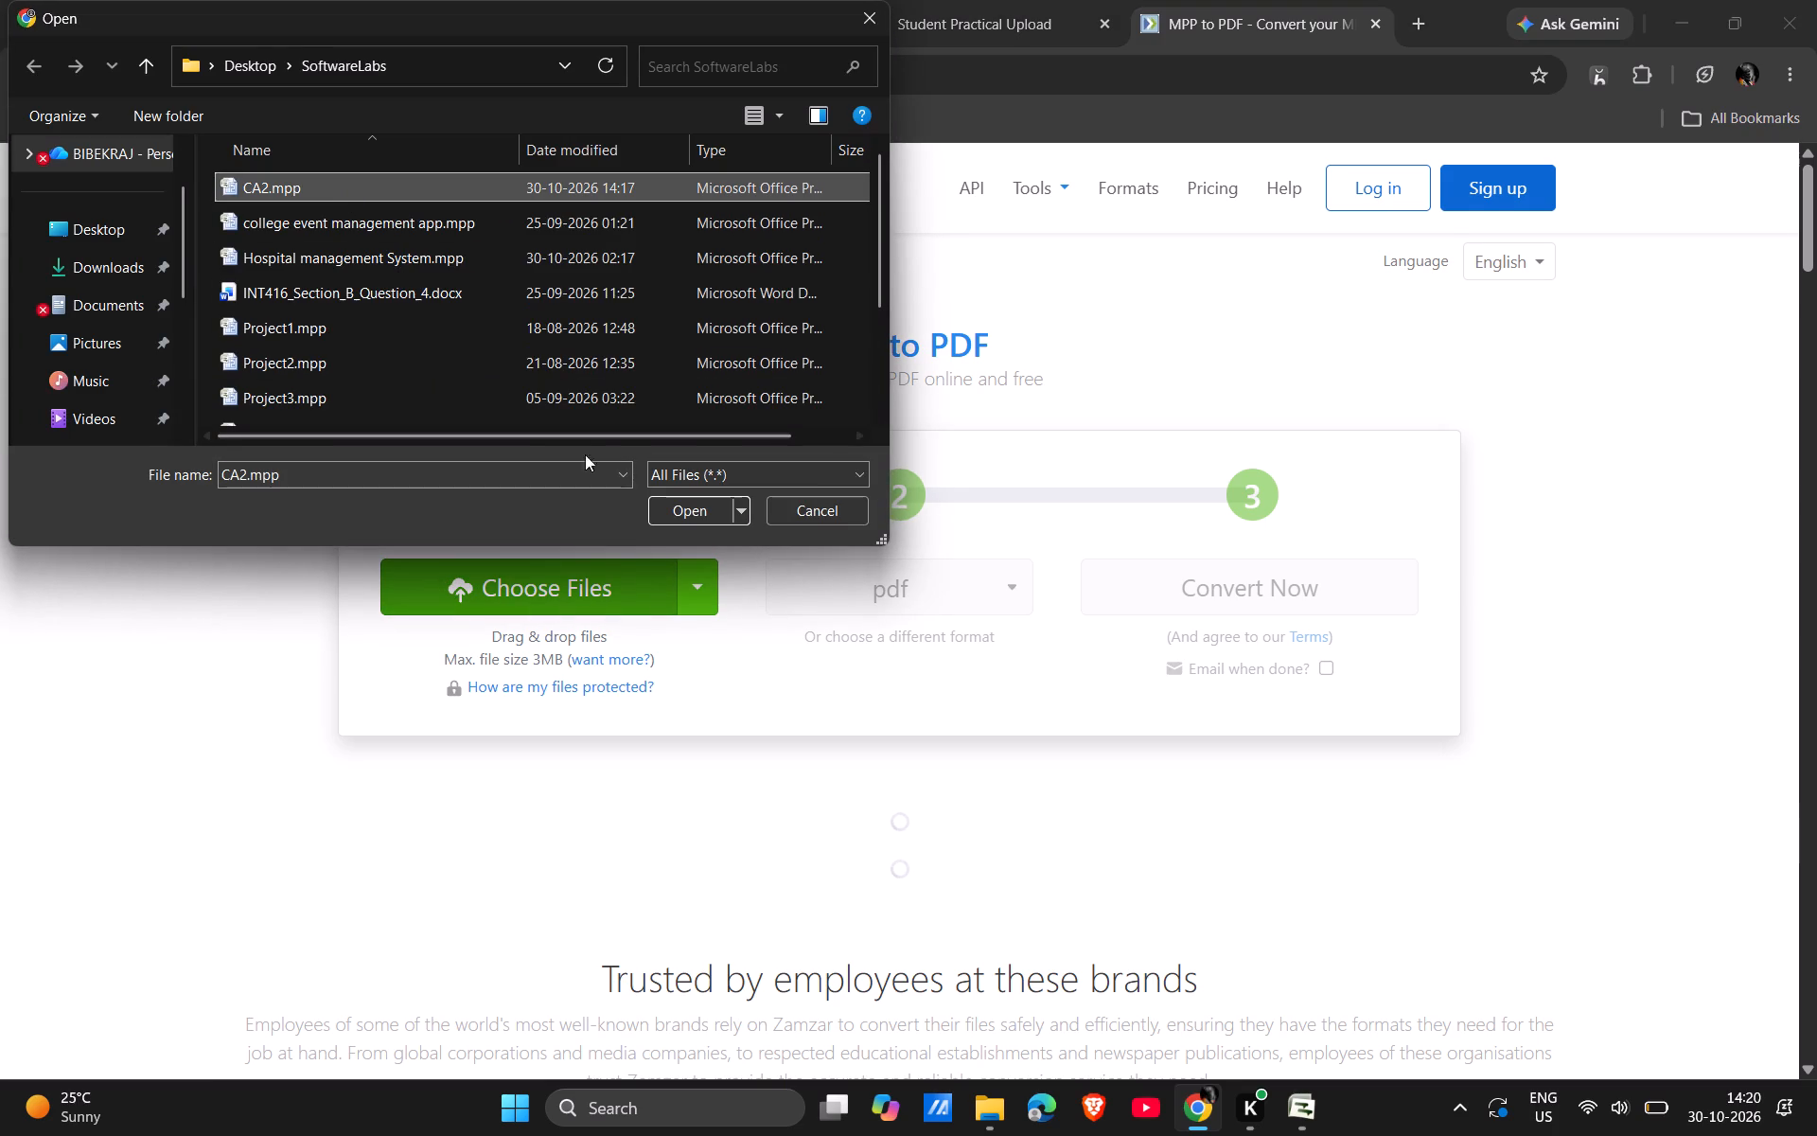
pyautogui.click(671, 510)
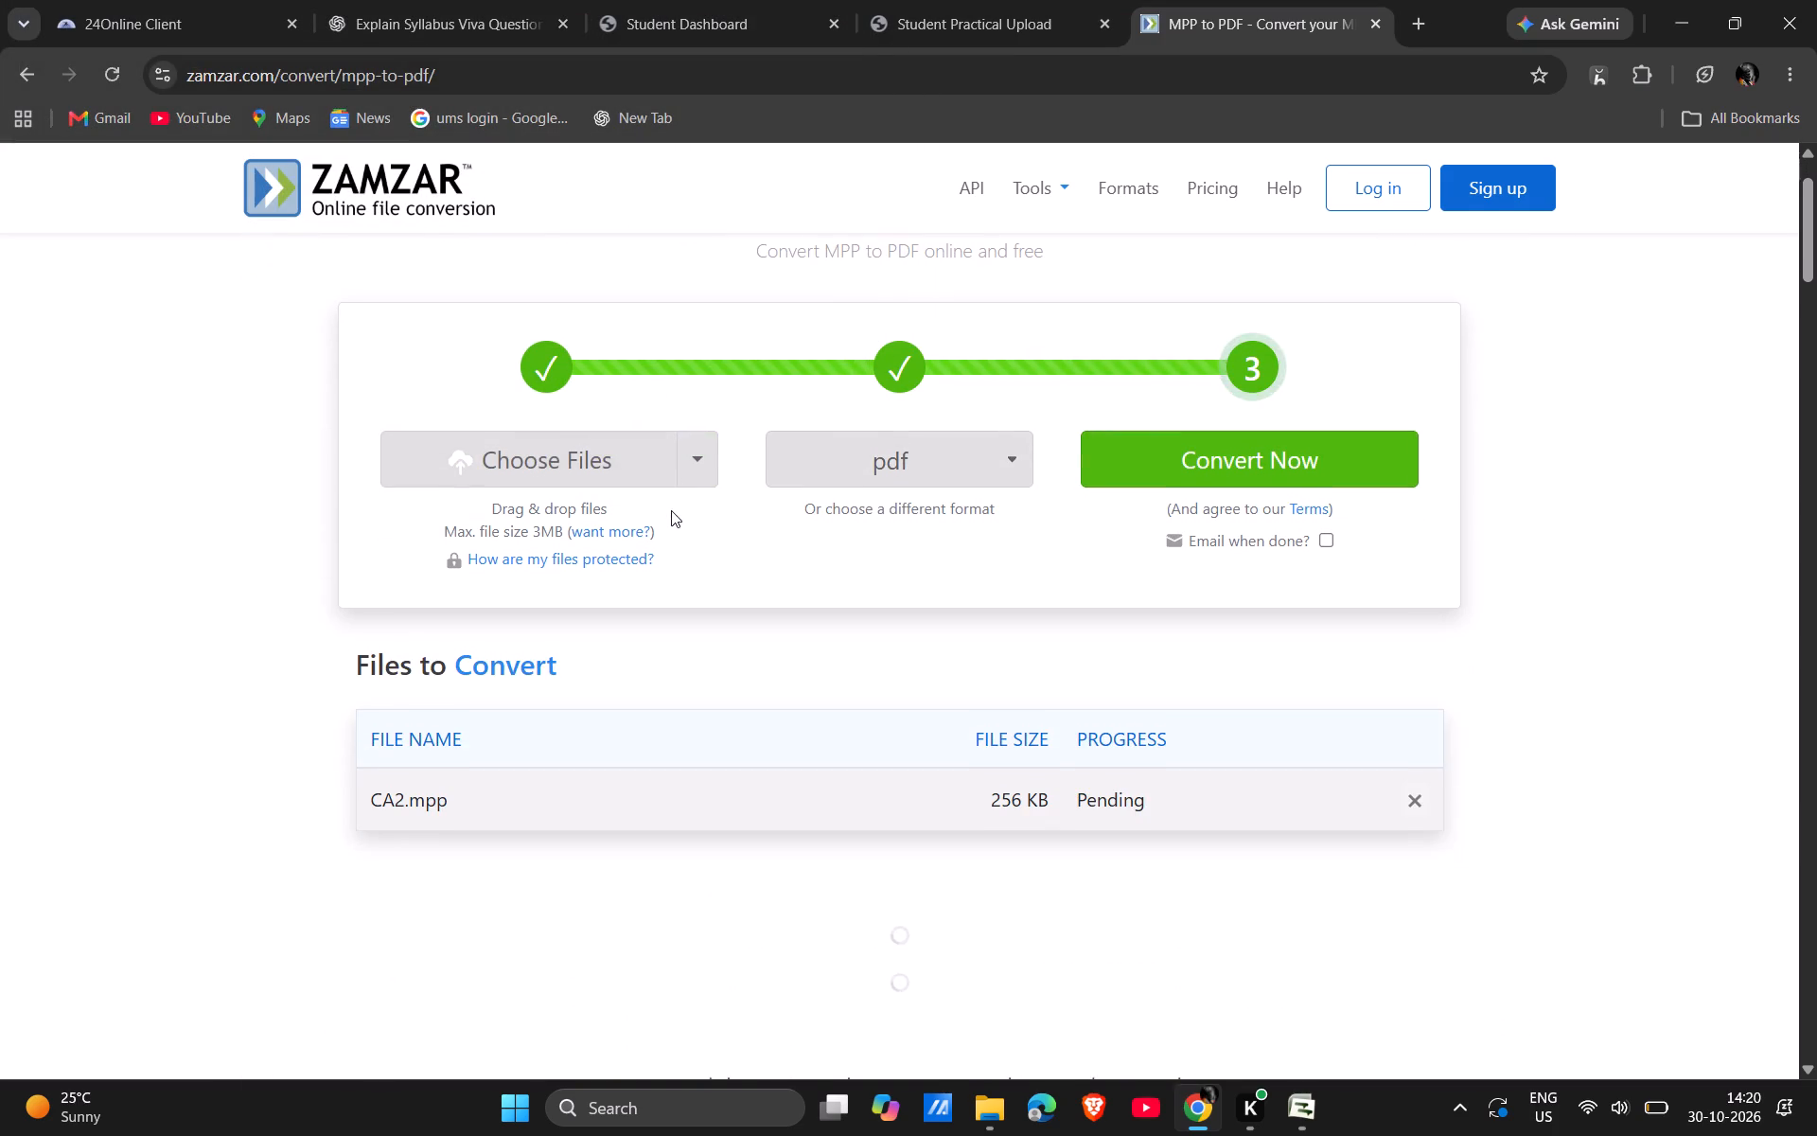
pyautogui.click(1101, 453)
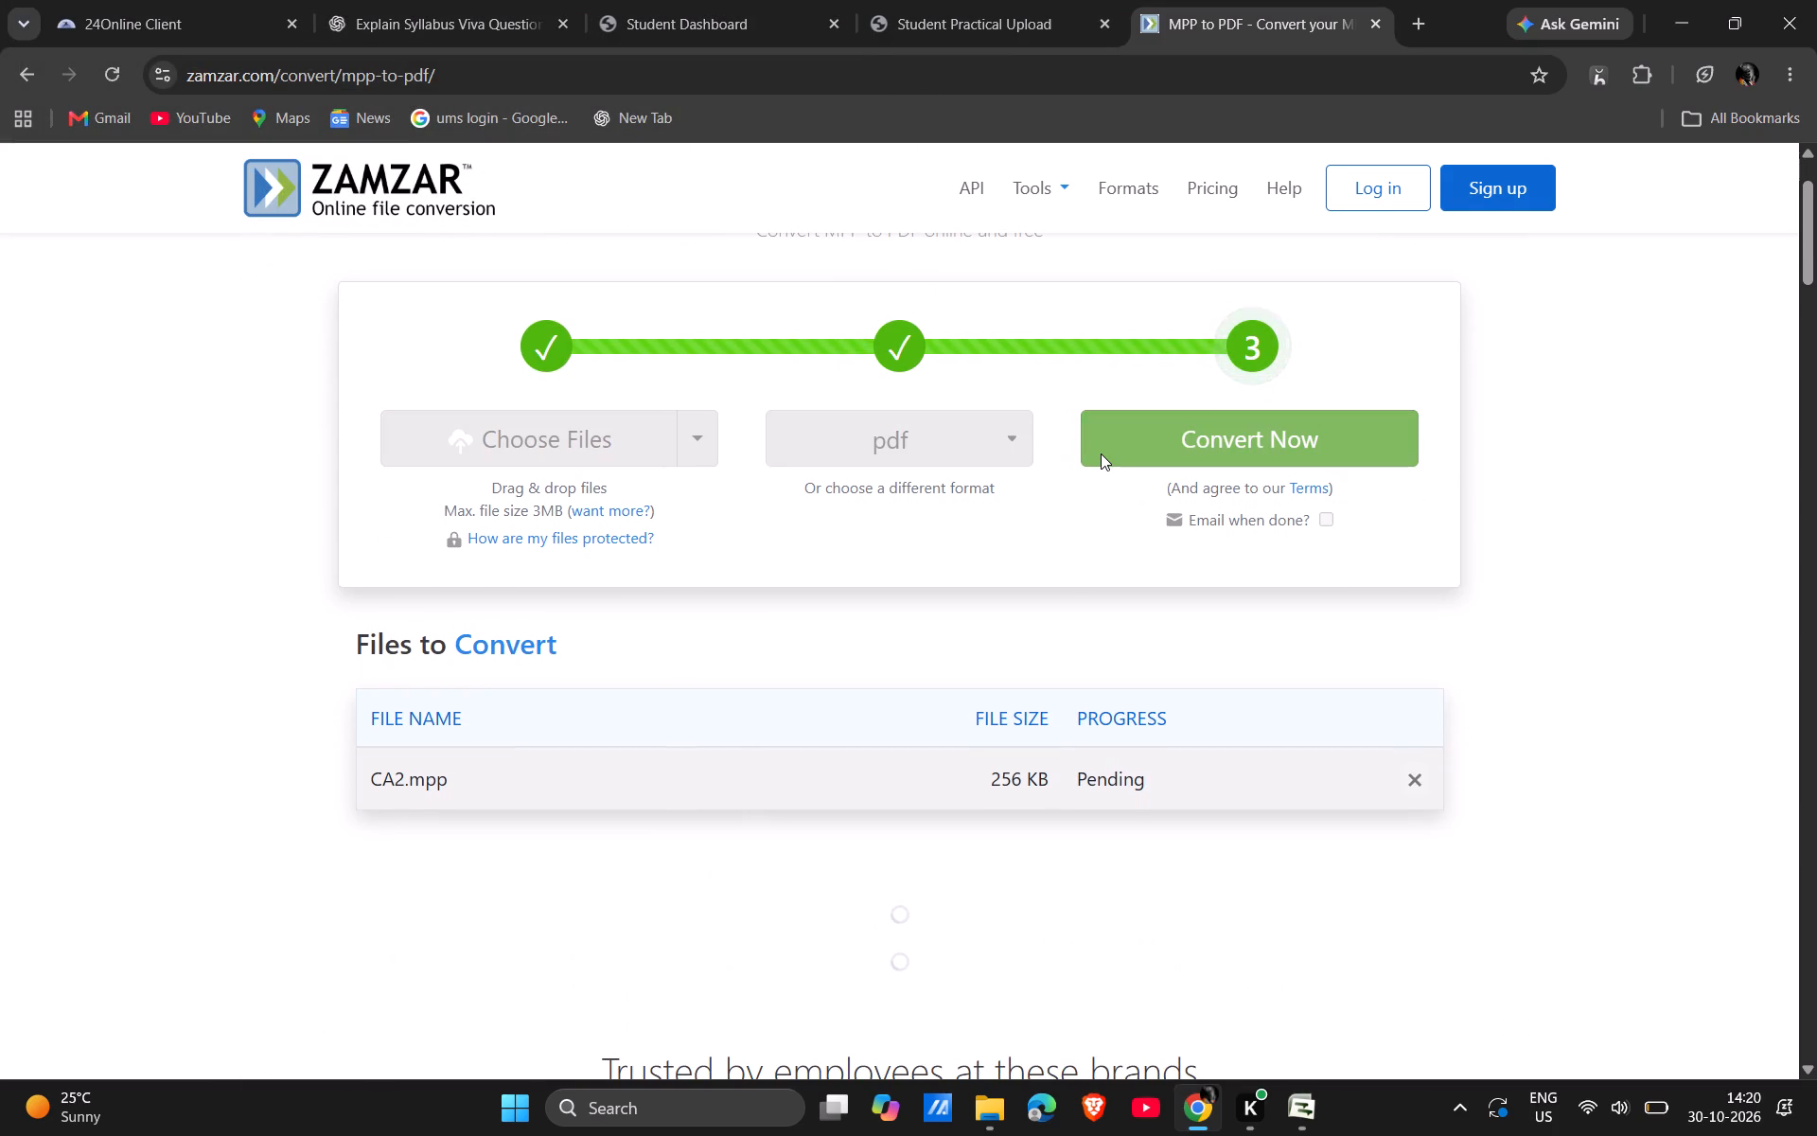
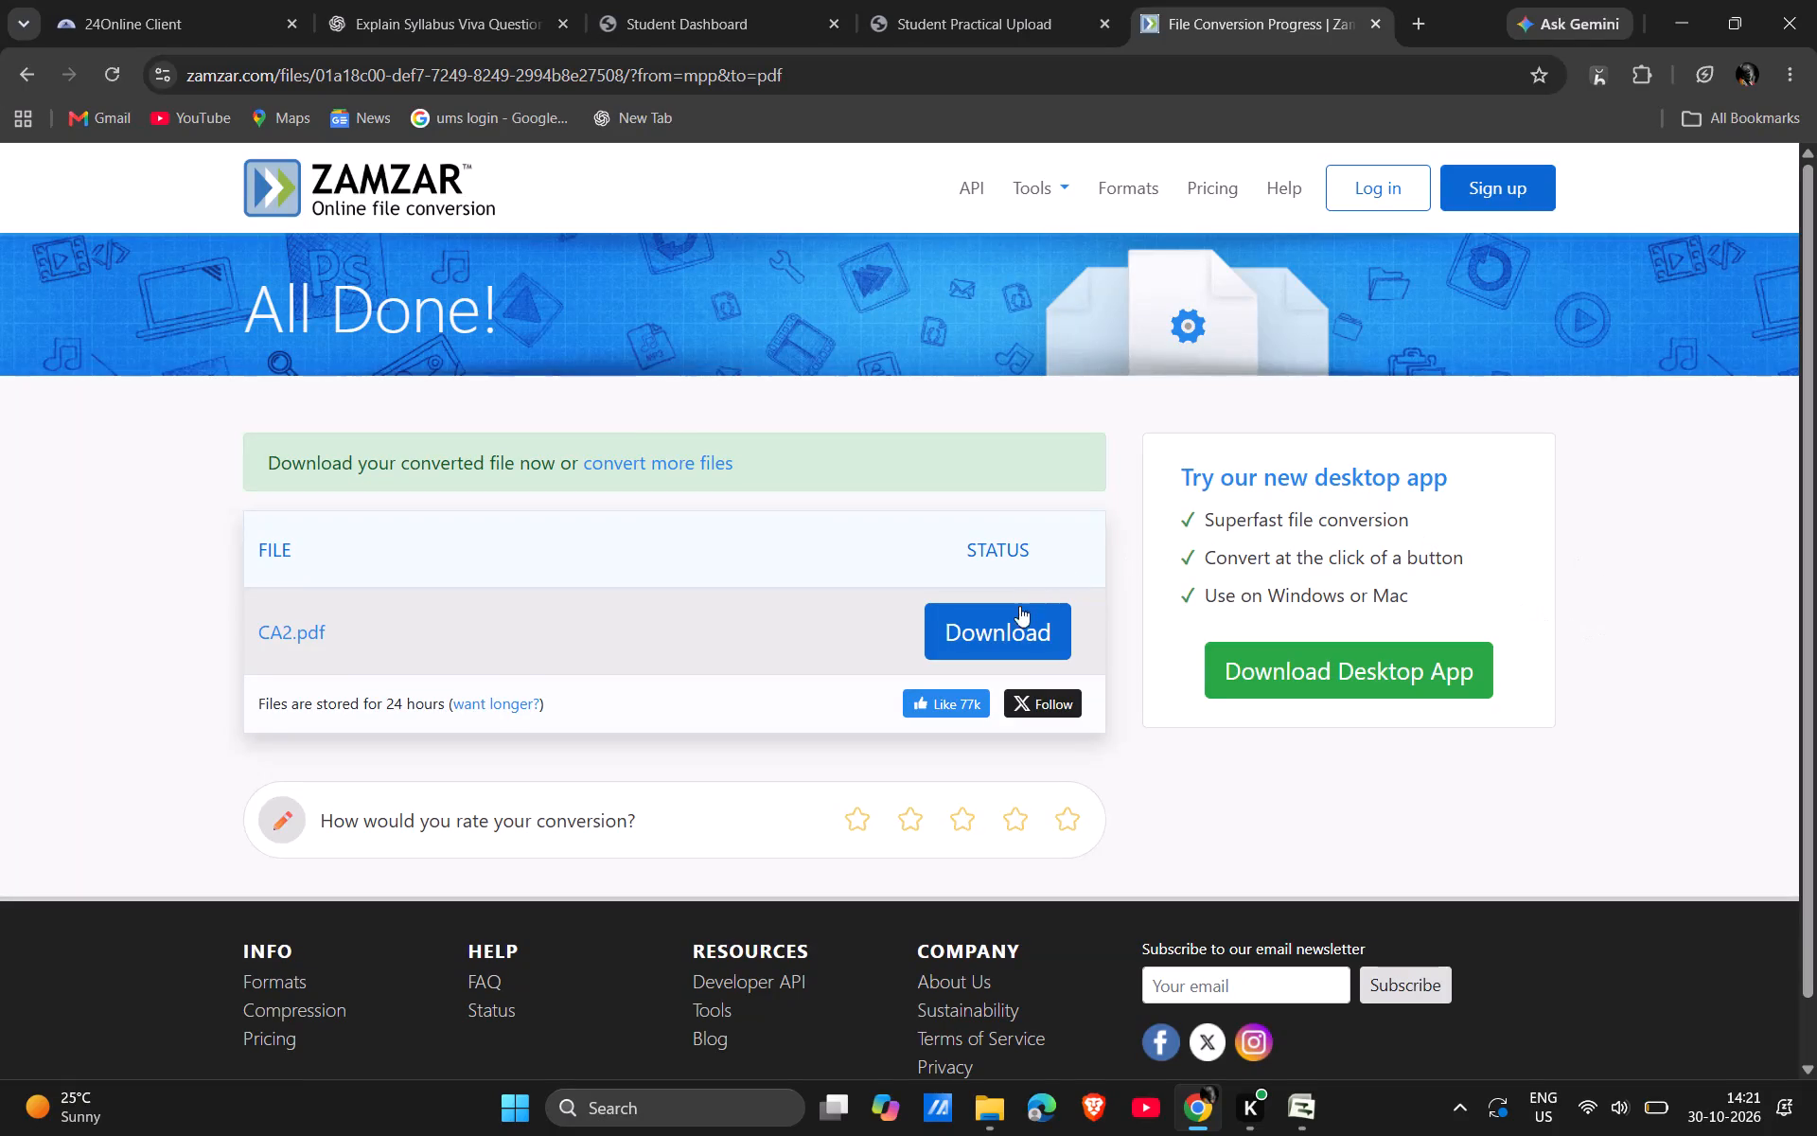
# Download the converted CA2.pdf from Zamzar and show it in the Downloads folder.
pyautogui.click(981, 636)
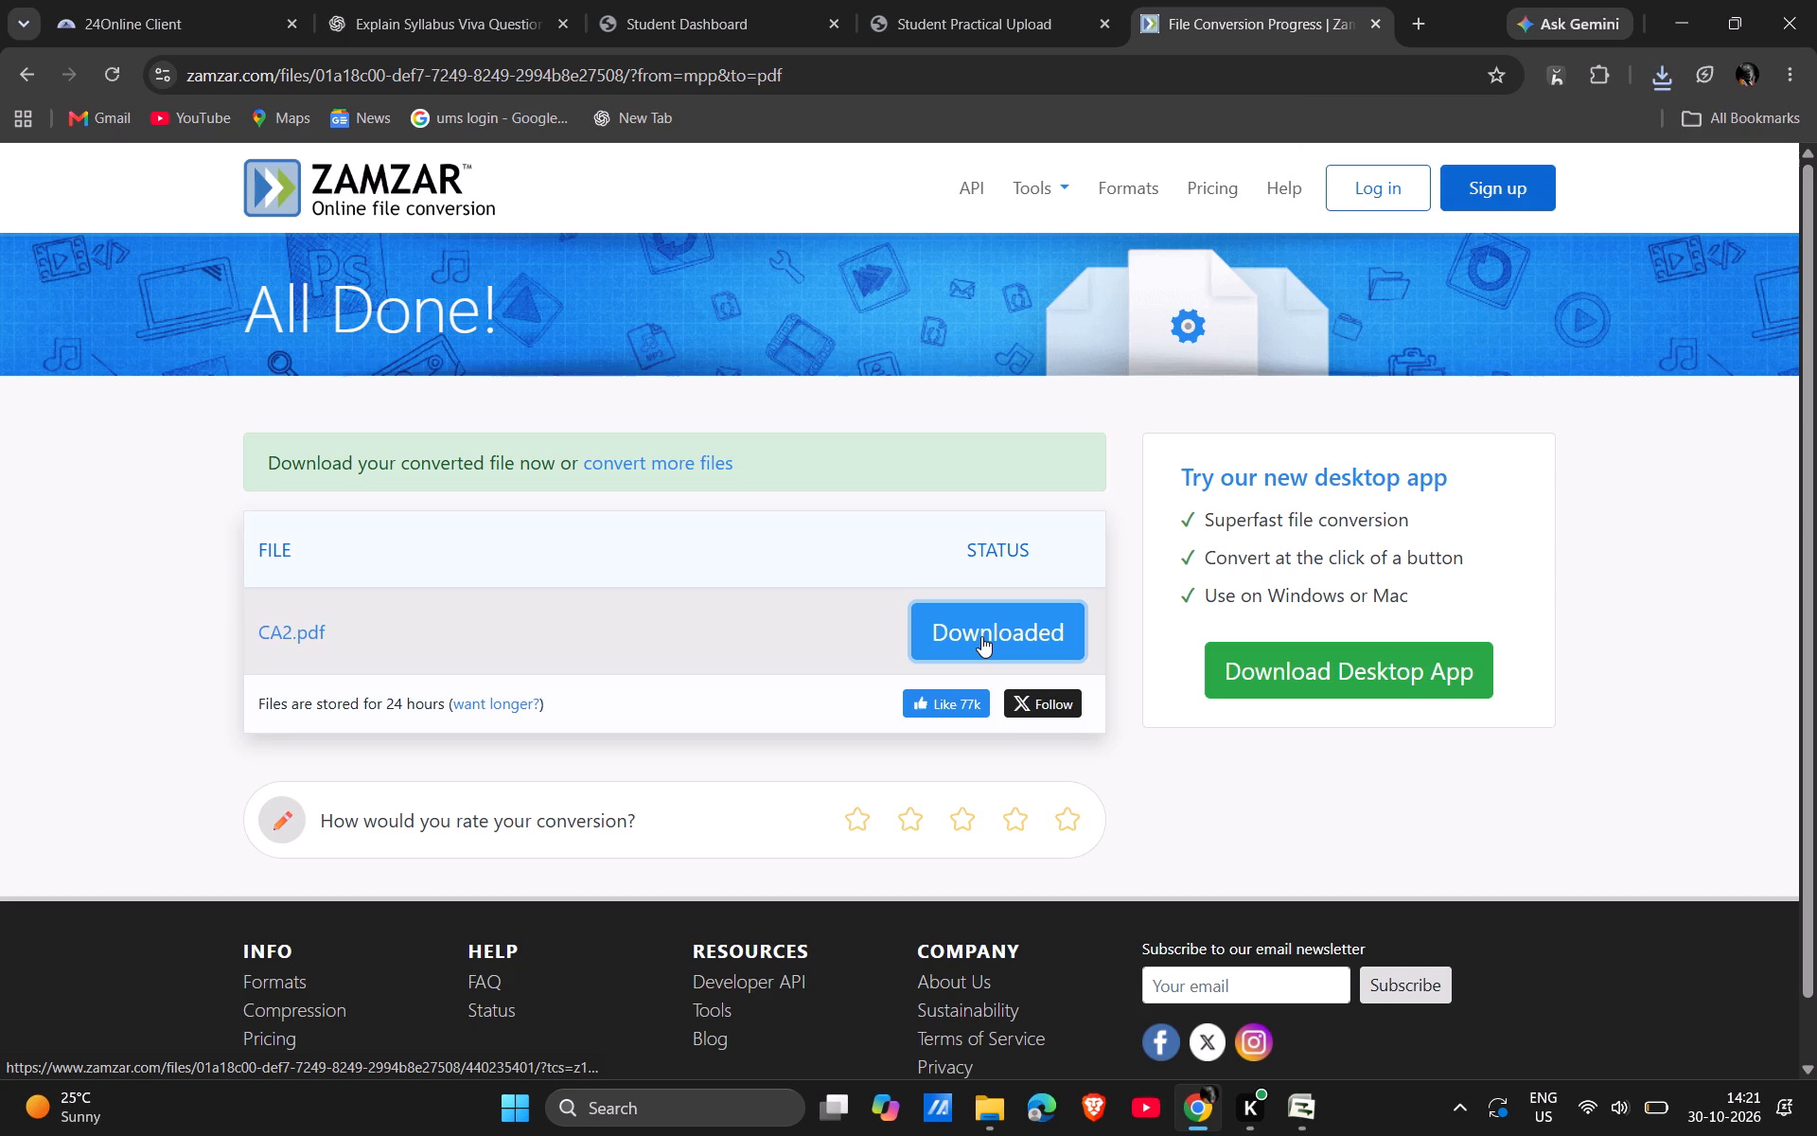
pyautogui.click(1667, 65)
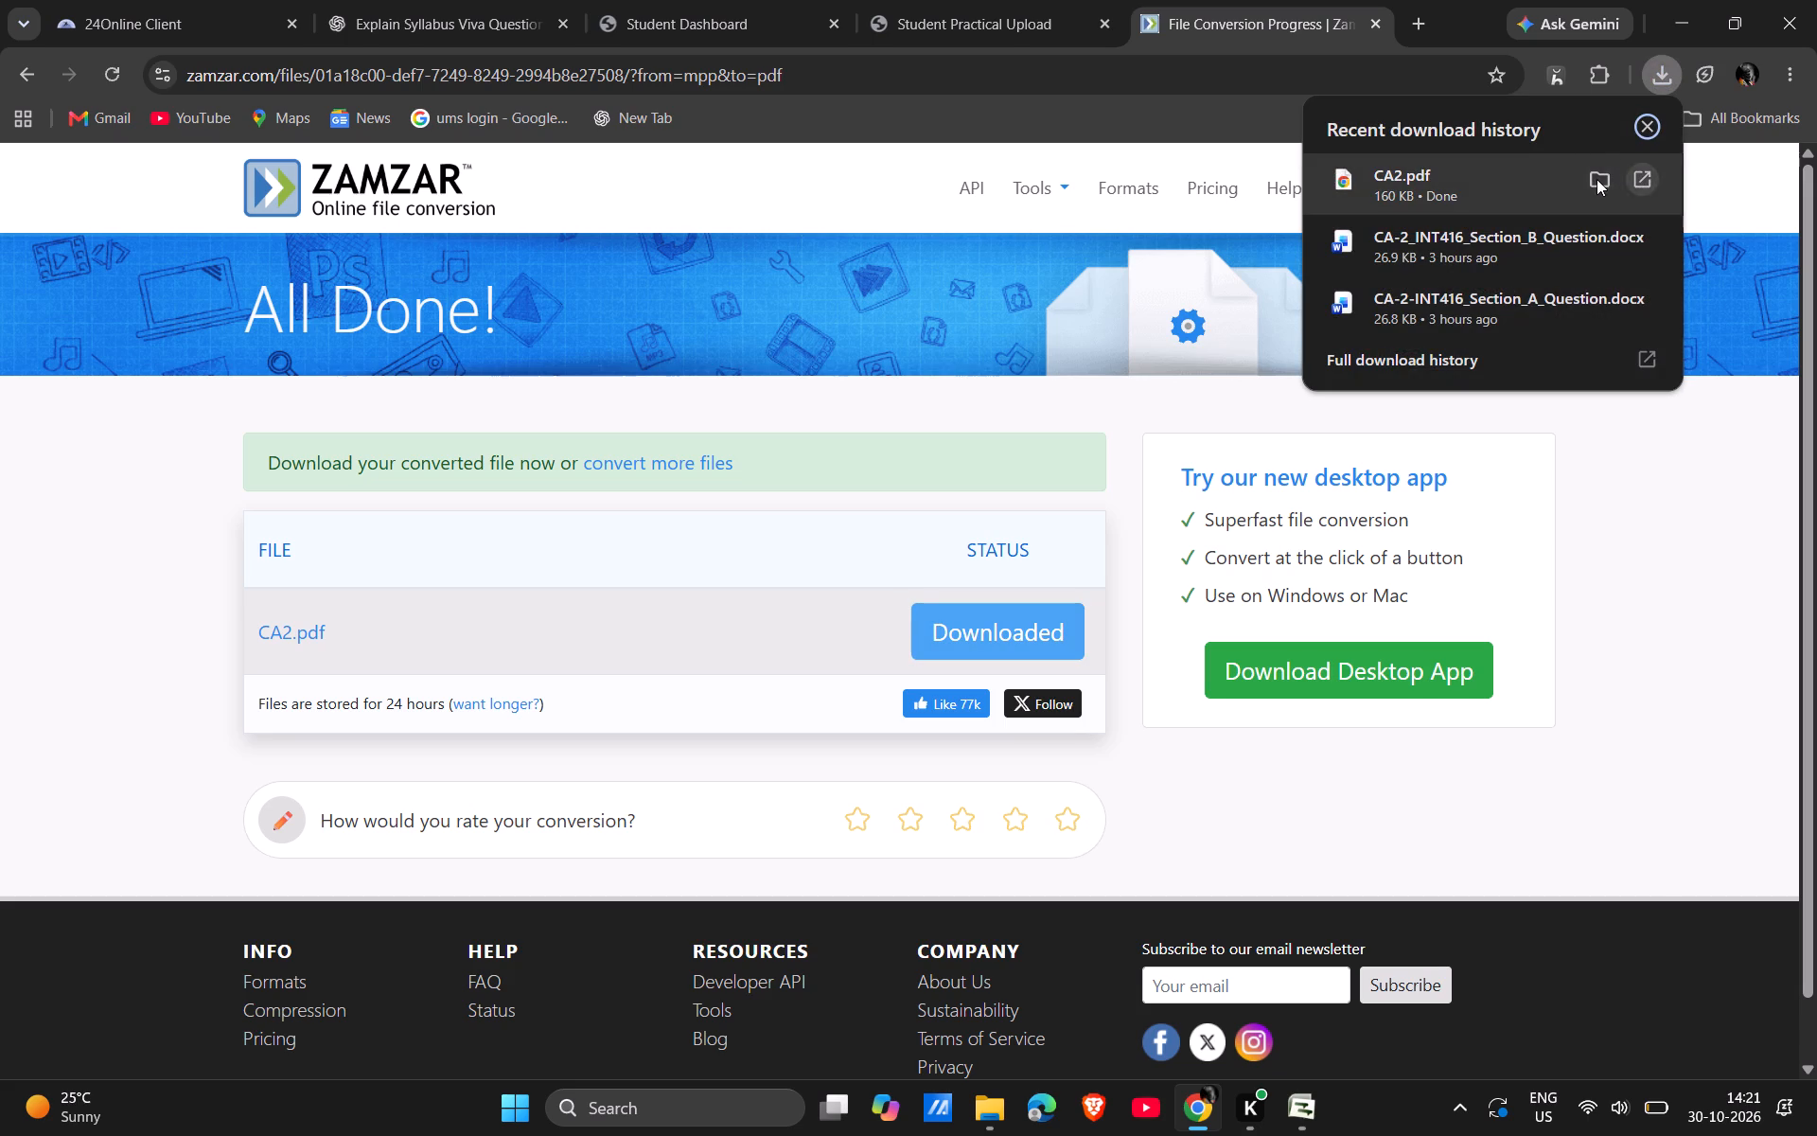
pyautogui.click(1596, 179)
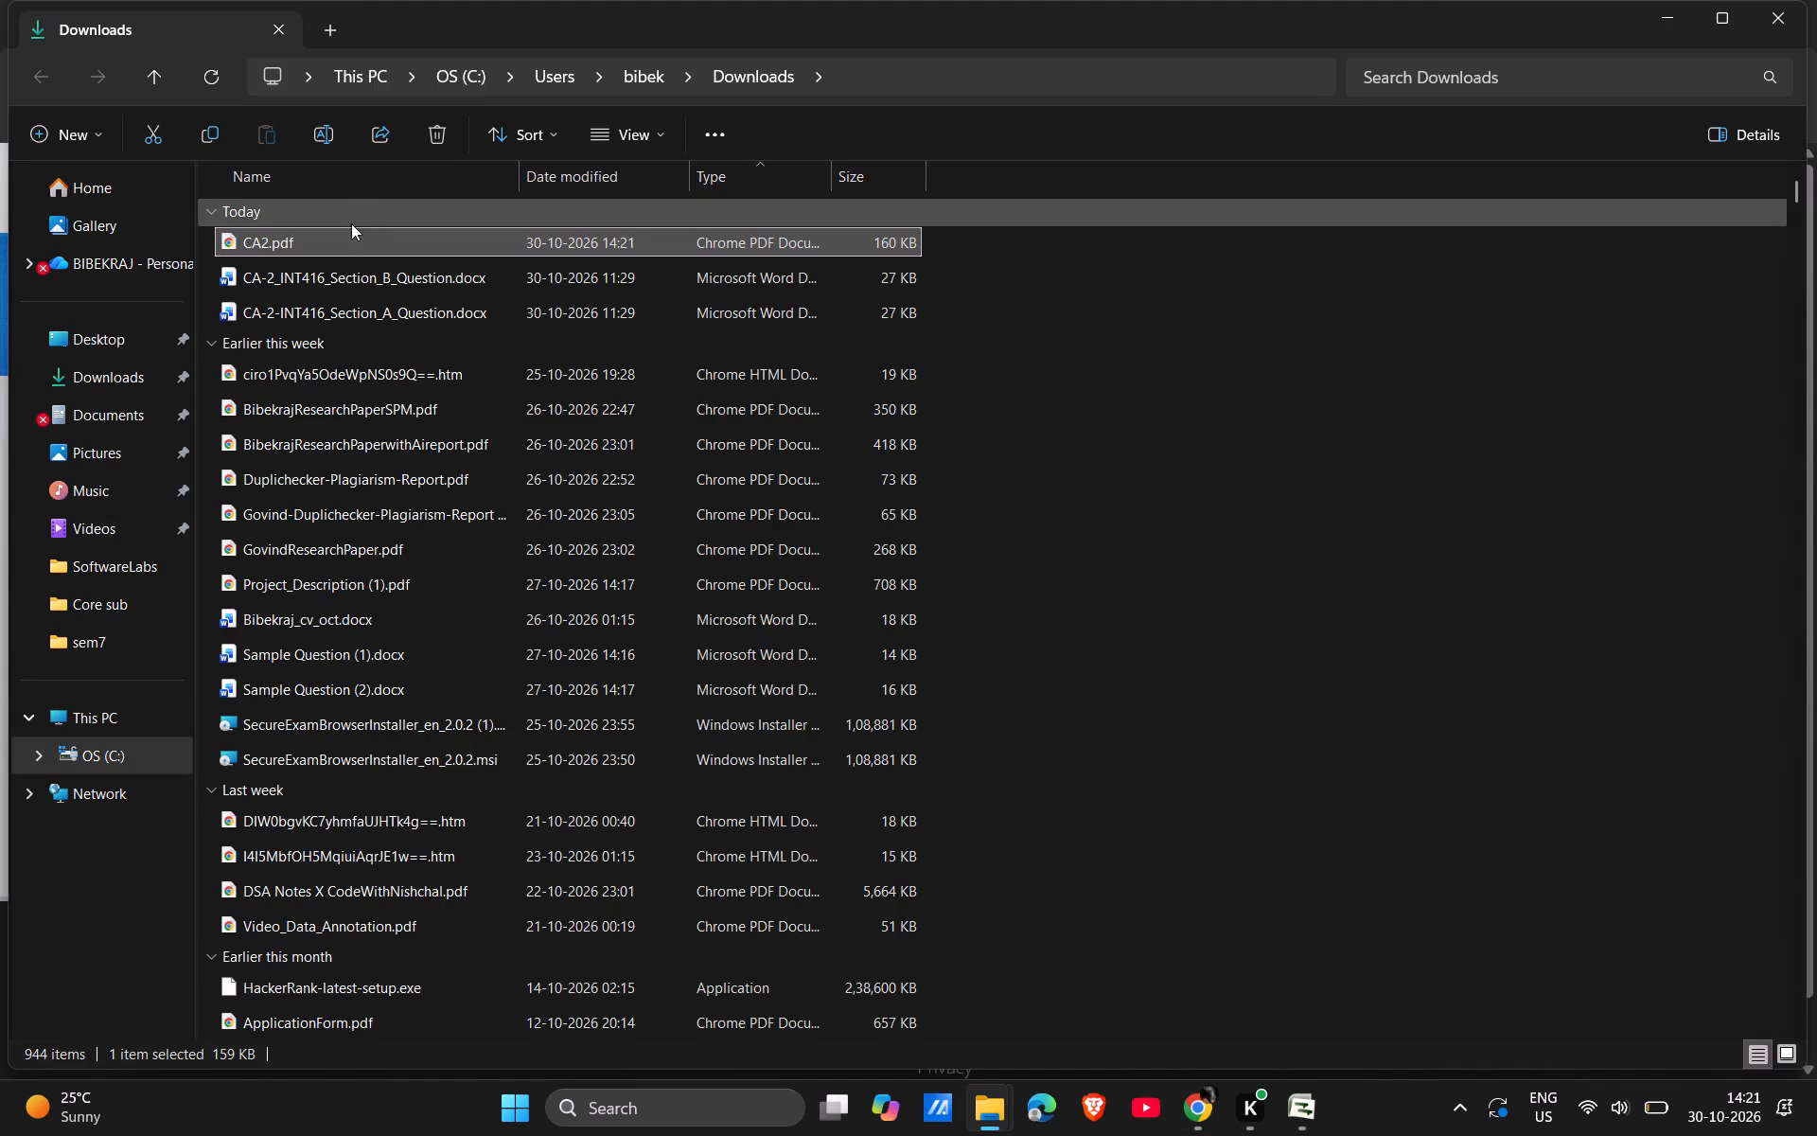
# Rename the downloaded CA2.pdf as SPMCA2.pdf.
pyautogui.rightClick(337, 240)
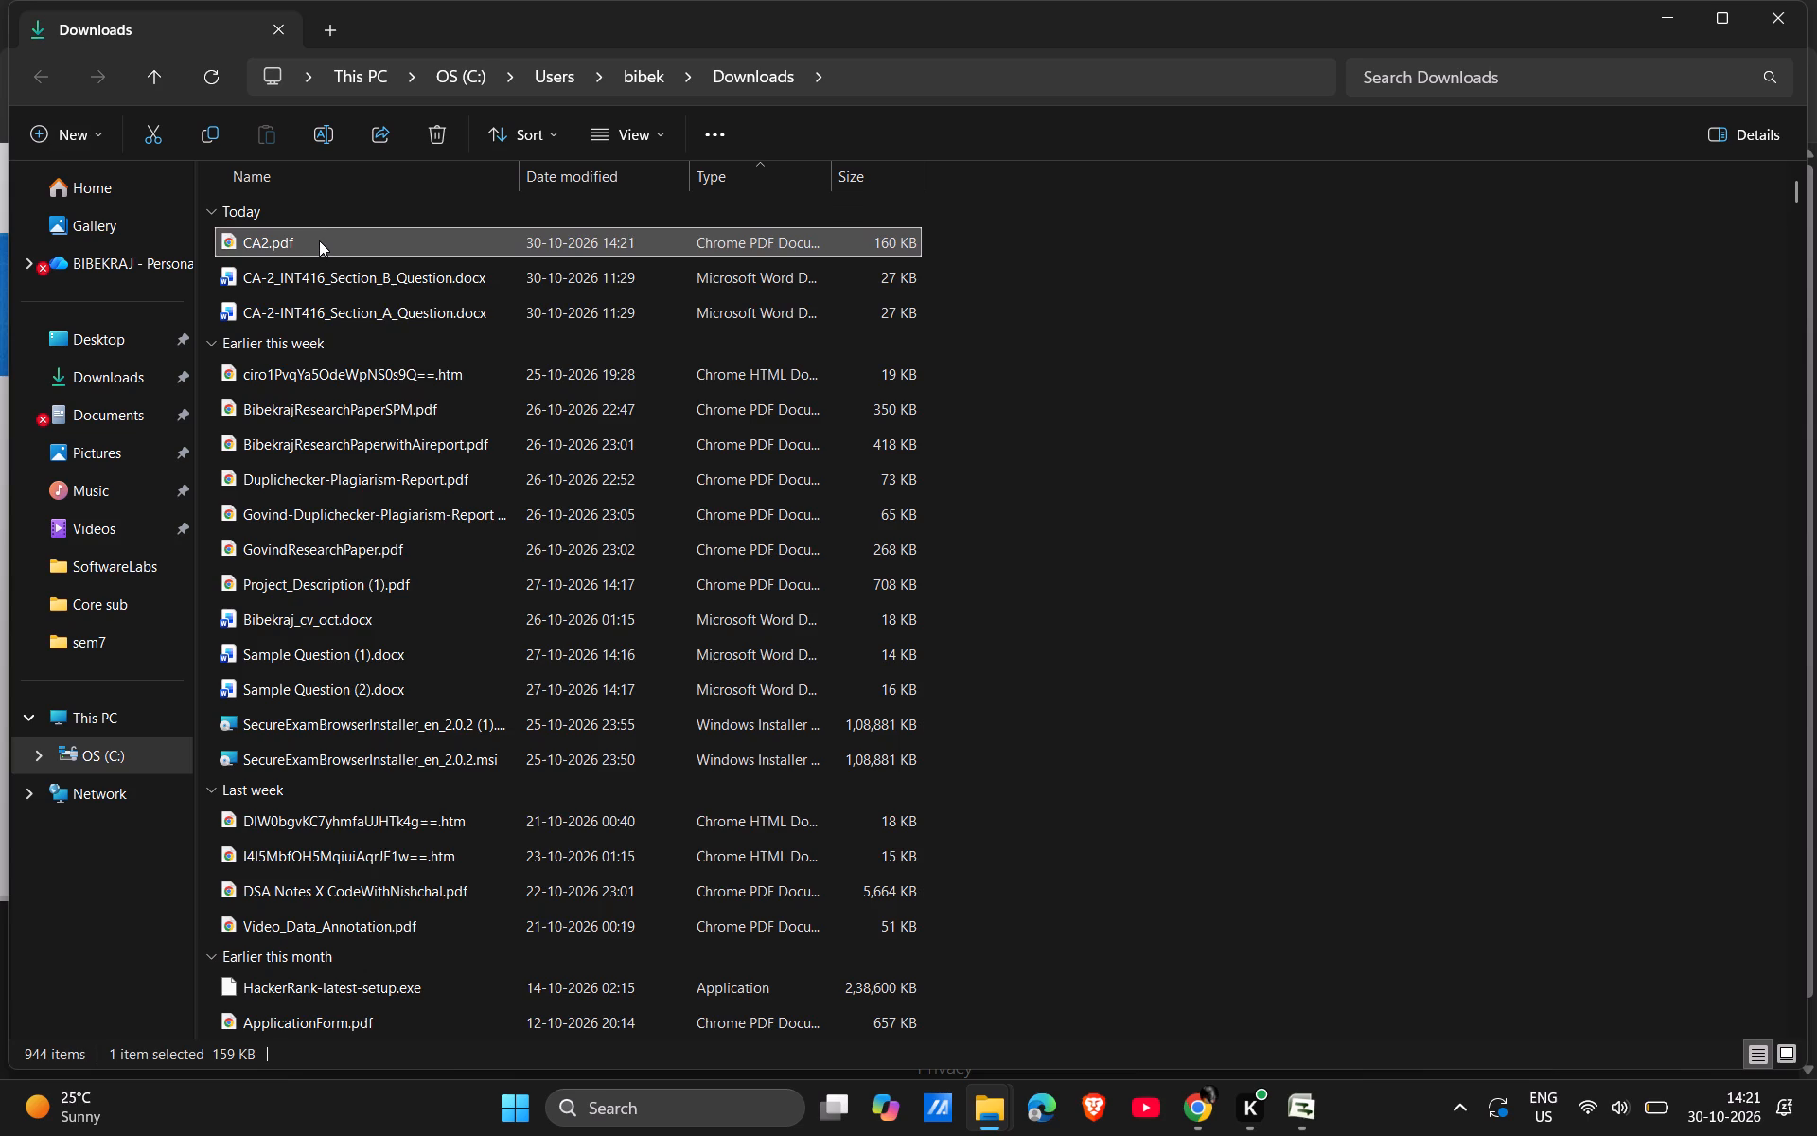
pyautogui.click(504, 218)
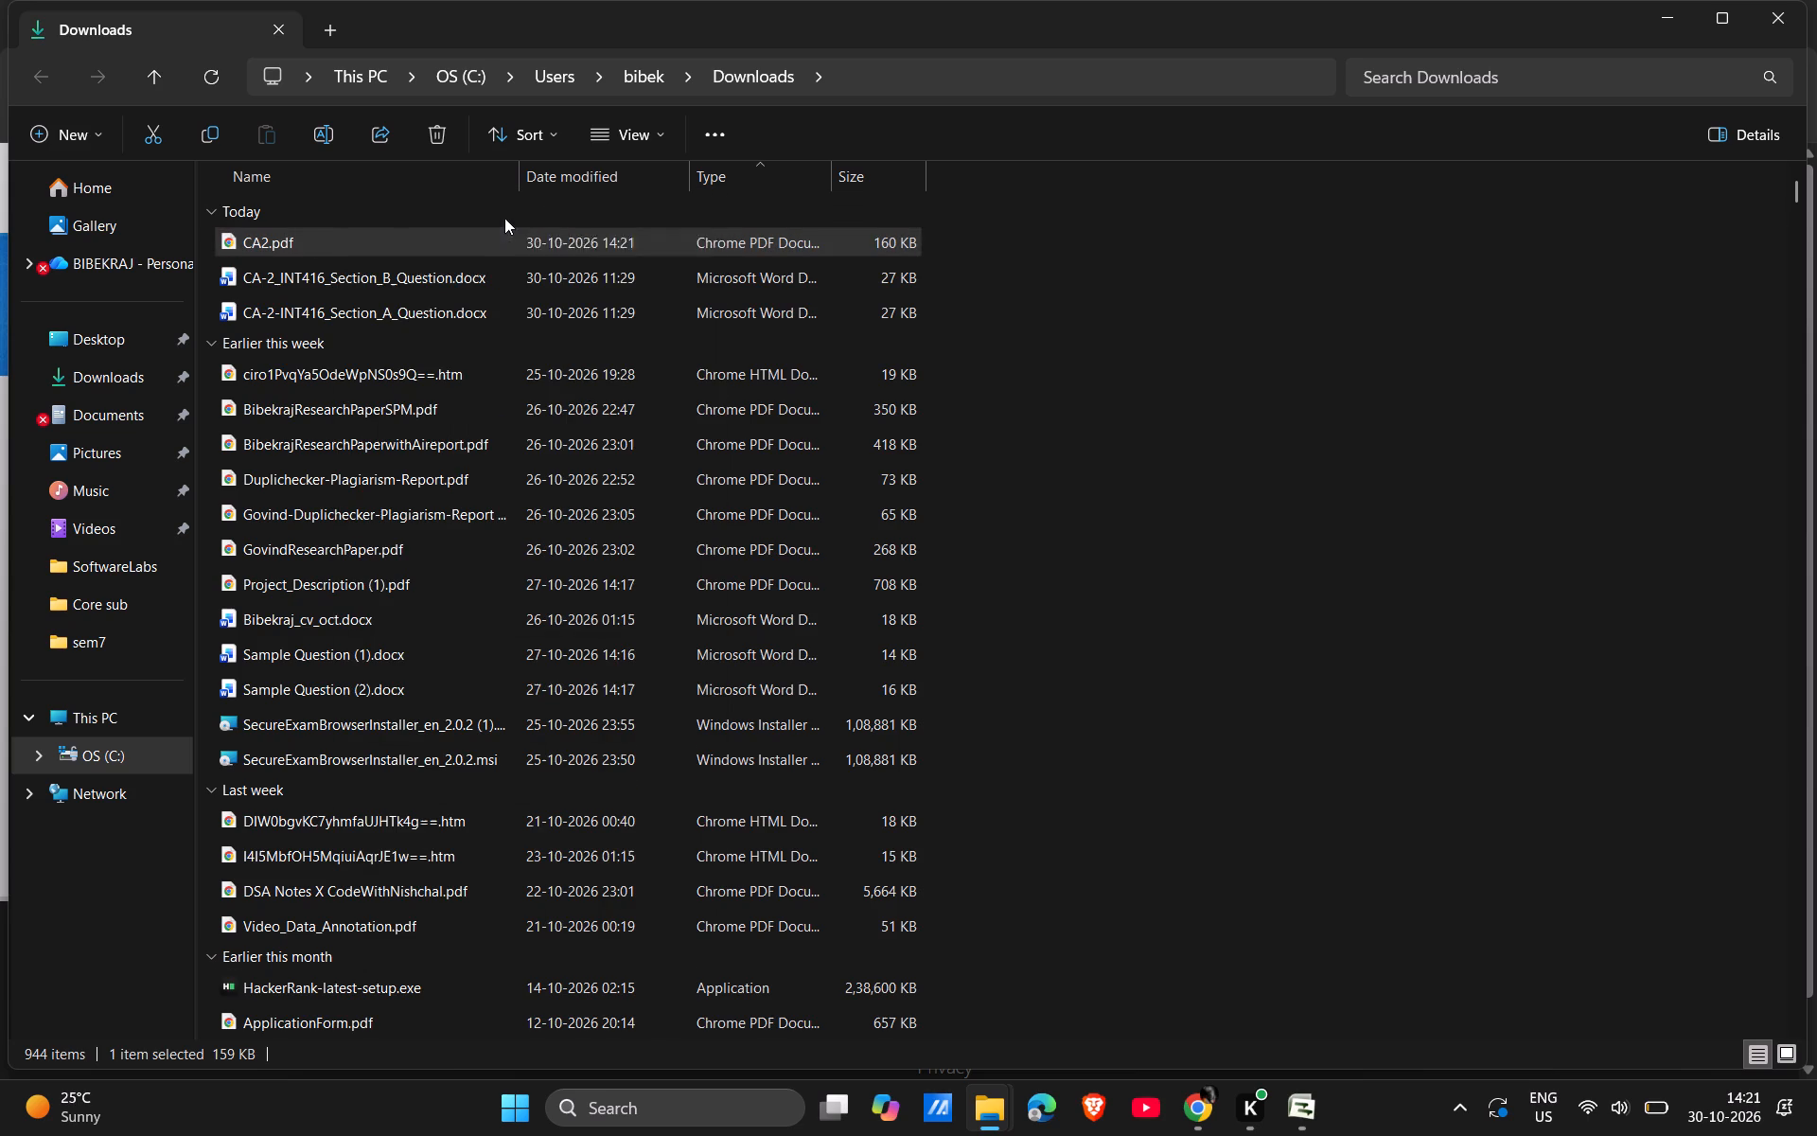
pyautogui.press('Left')
pyautogui.press('Left')
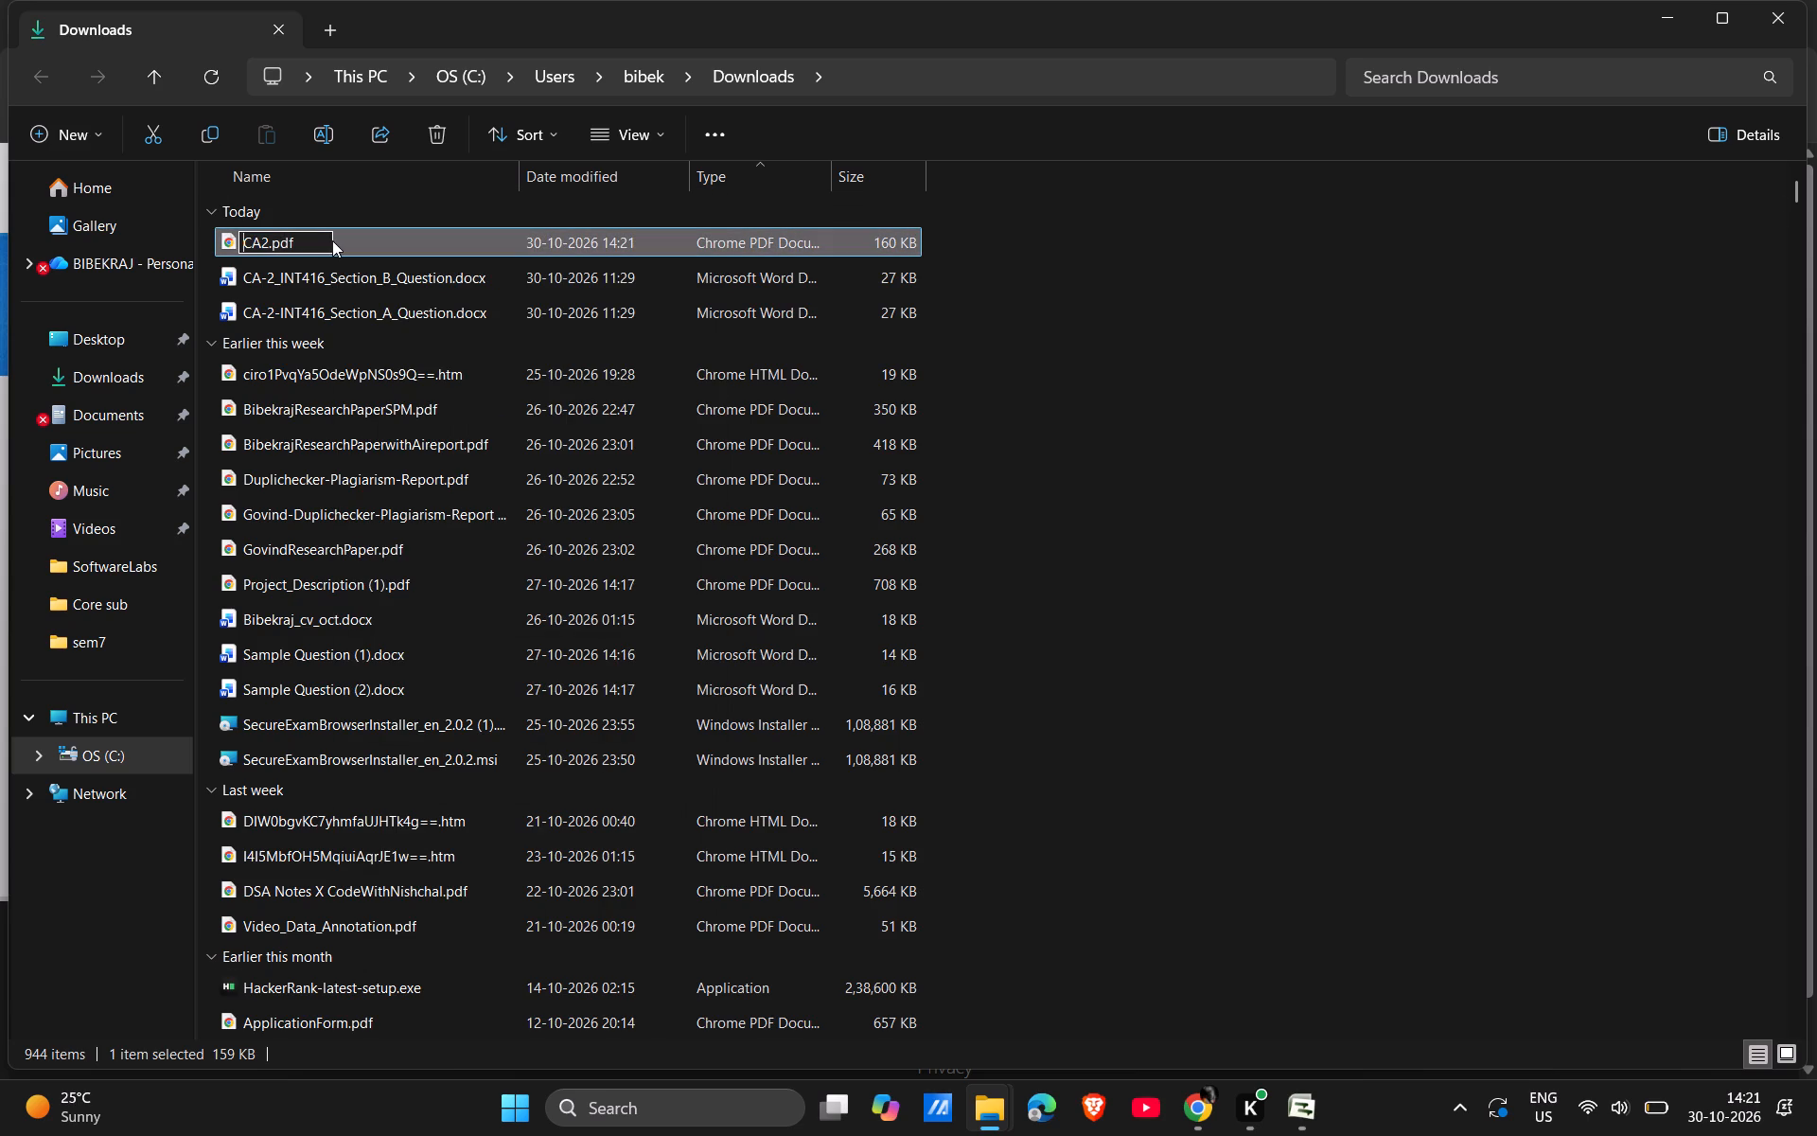
pyautogui.write('SPM')
pyautogui.press('Return')
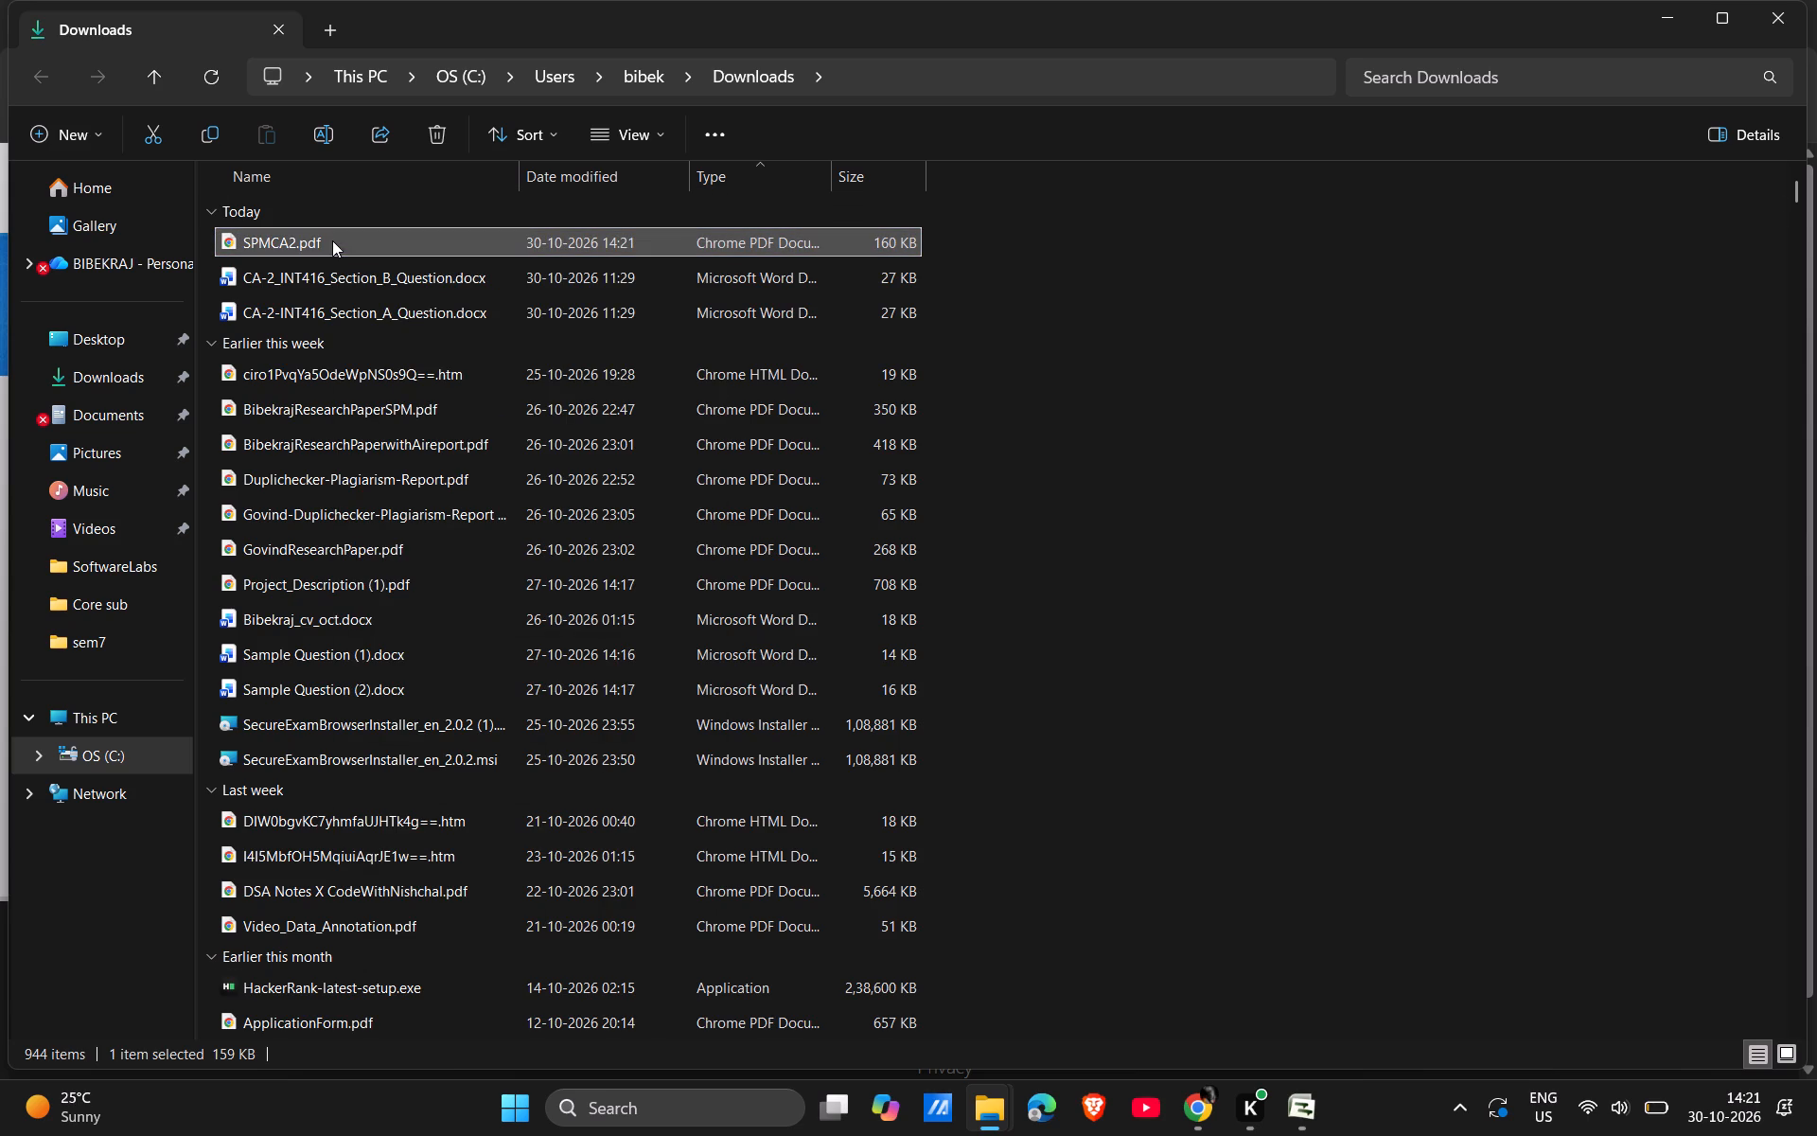
# Open SPMCA2.pdf and check the task table and Gantt chart across all four pages.
pyautogui.doubleClick(332, 240)
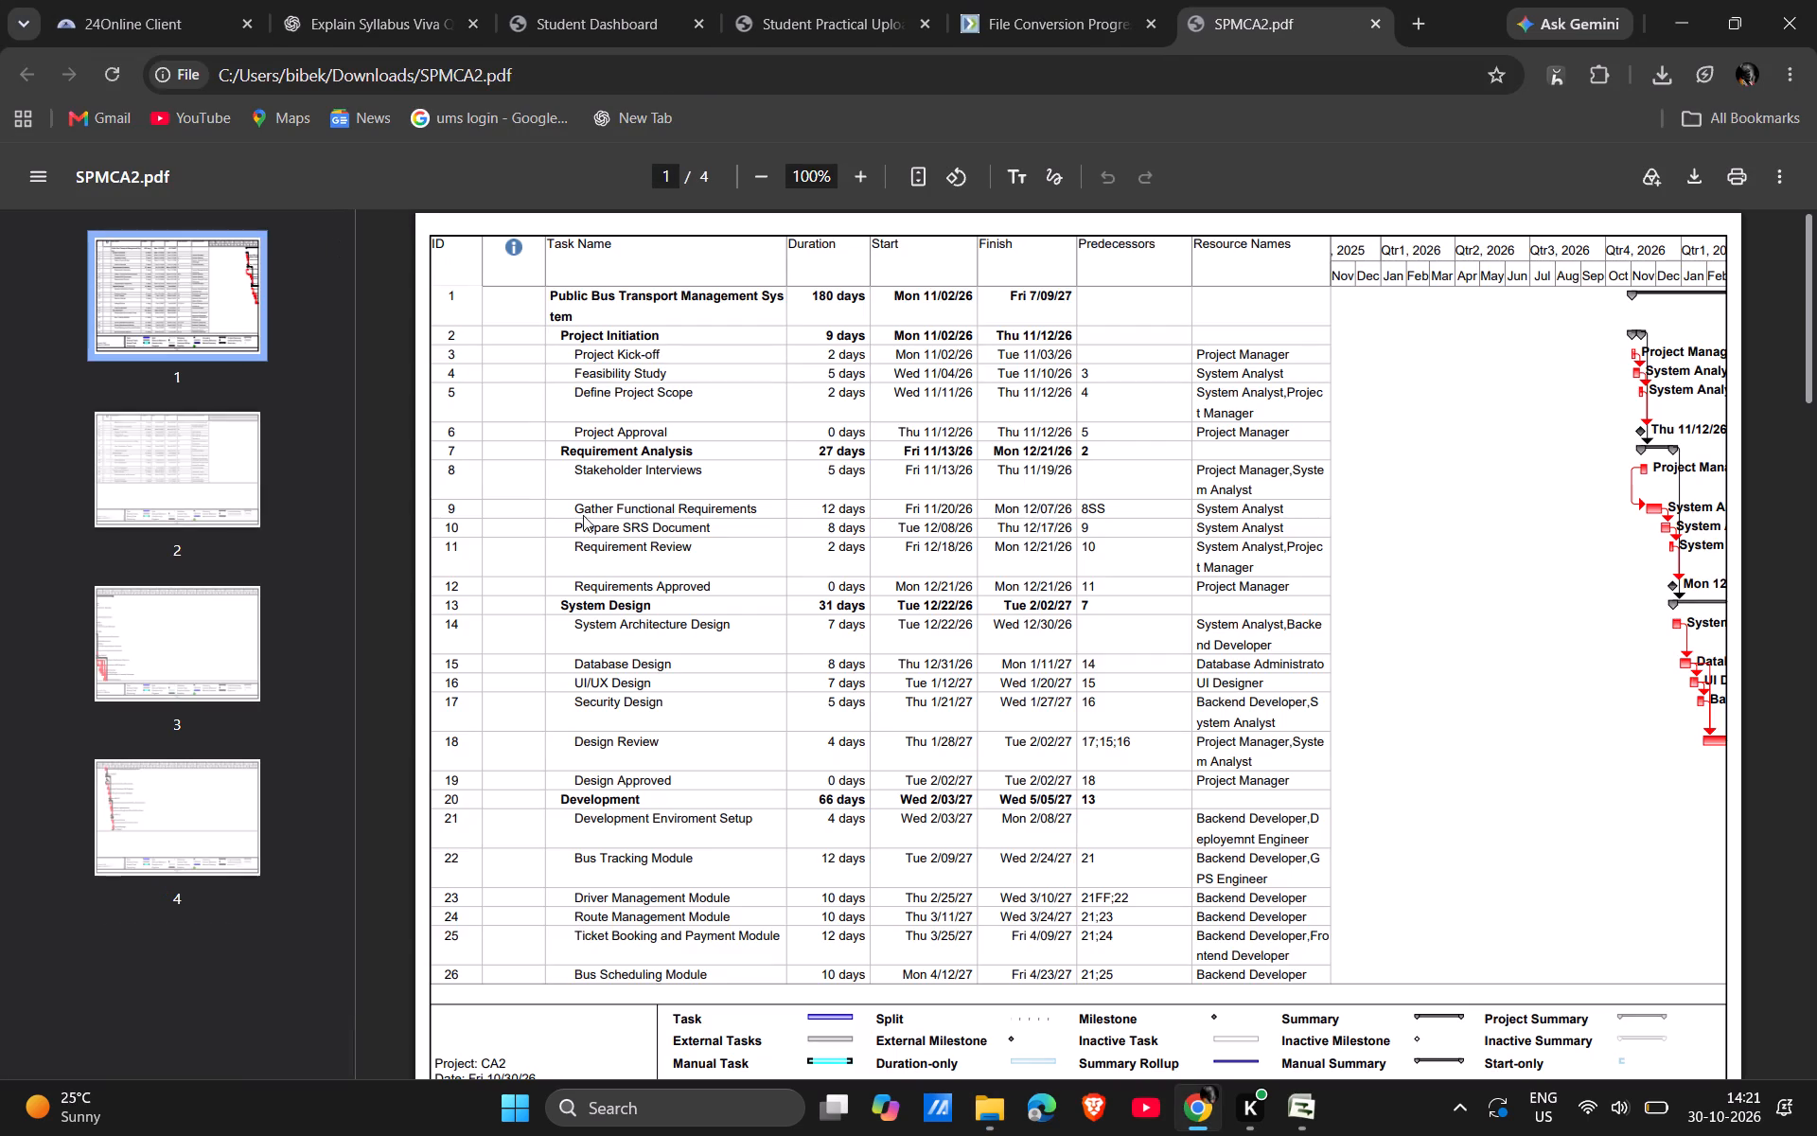
pyautogui.scroll(-3, 787, 619)
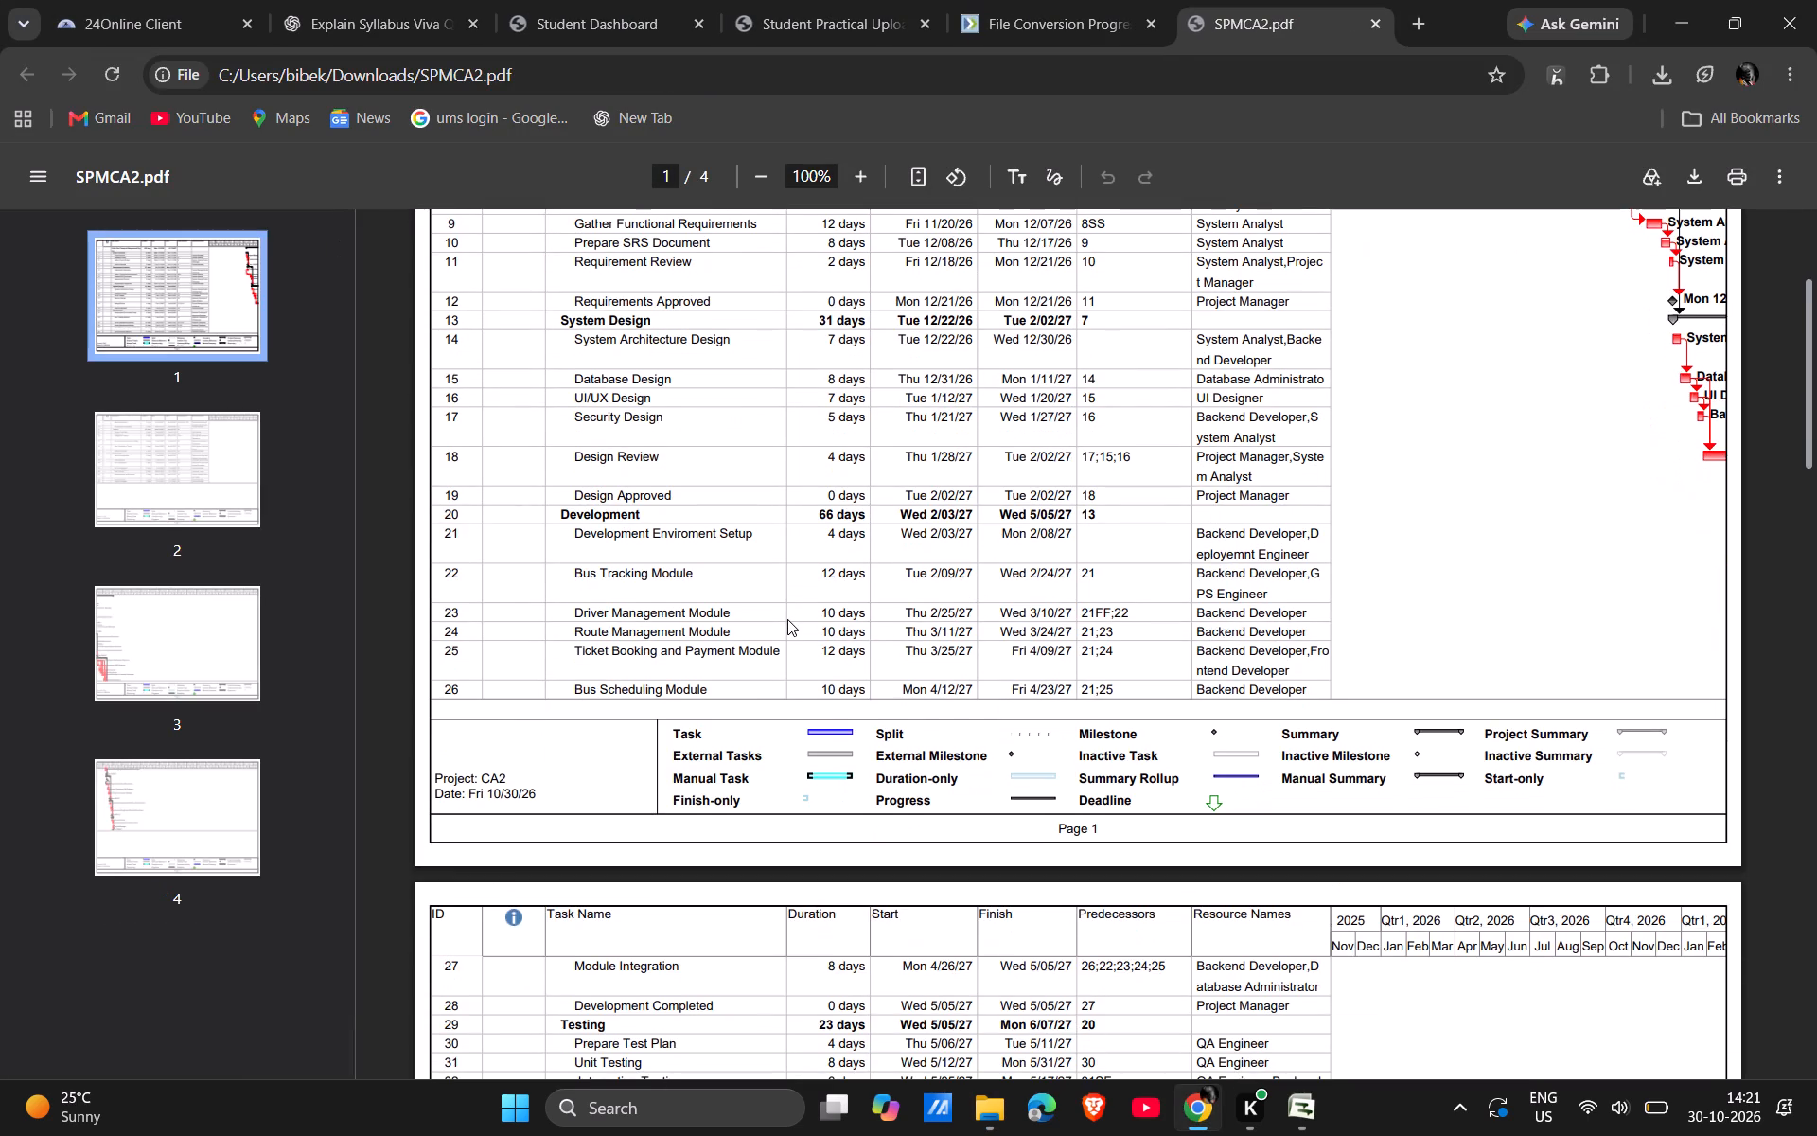
pyautogui.scroll(3, 787, 619)
pyautogui.hscroll(-5, 982, 625)
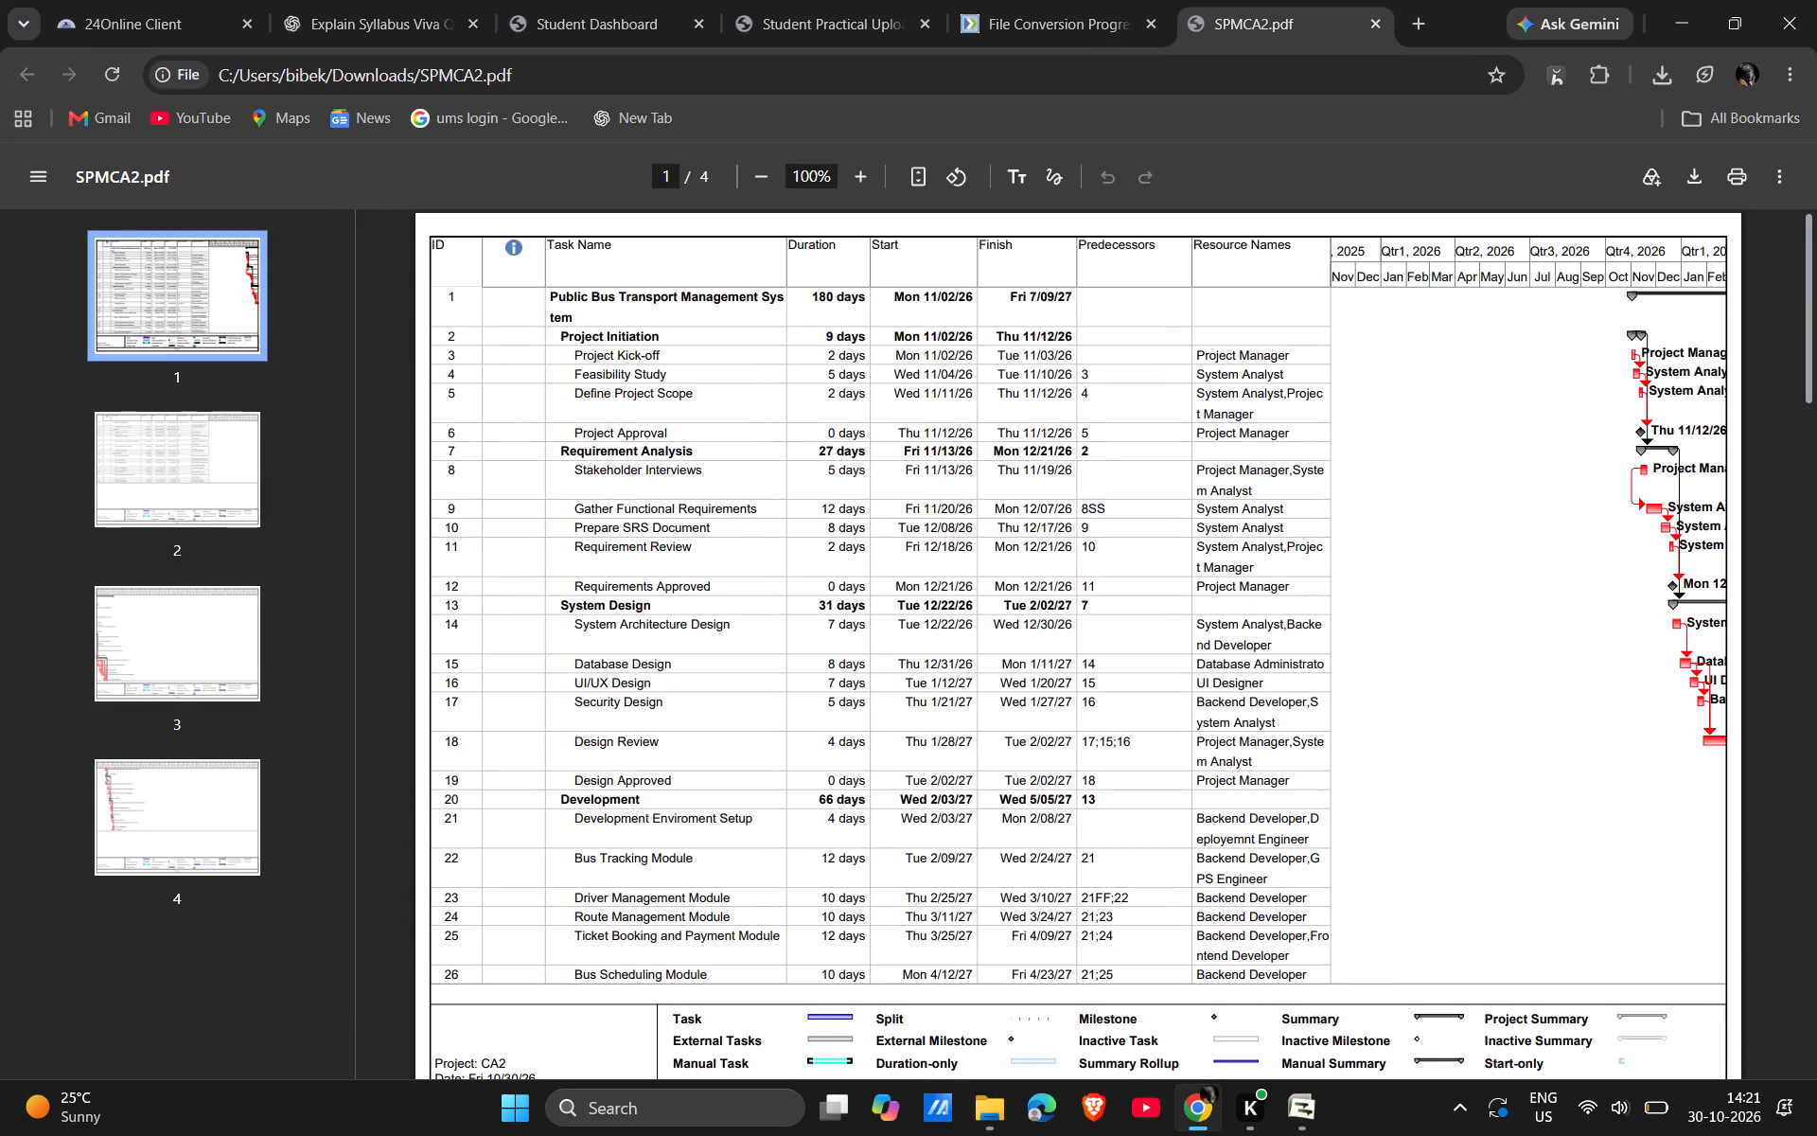
pyautogui.scroll(7, 1162, 658)
pyautogui.hscroll(-2, 1162, 658)
pyautogui.scroll(-1, 1162, 658)
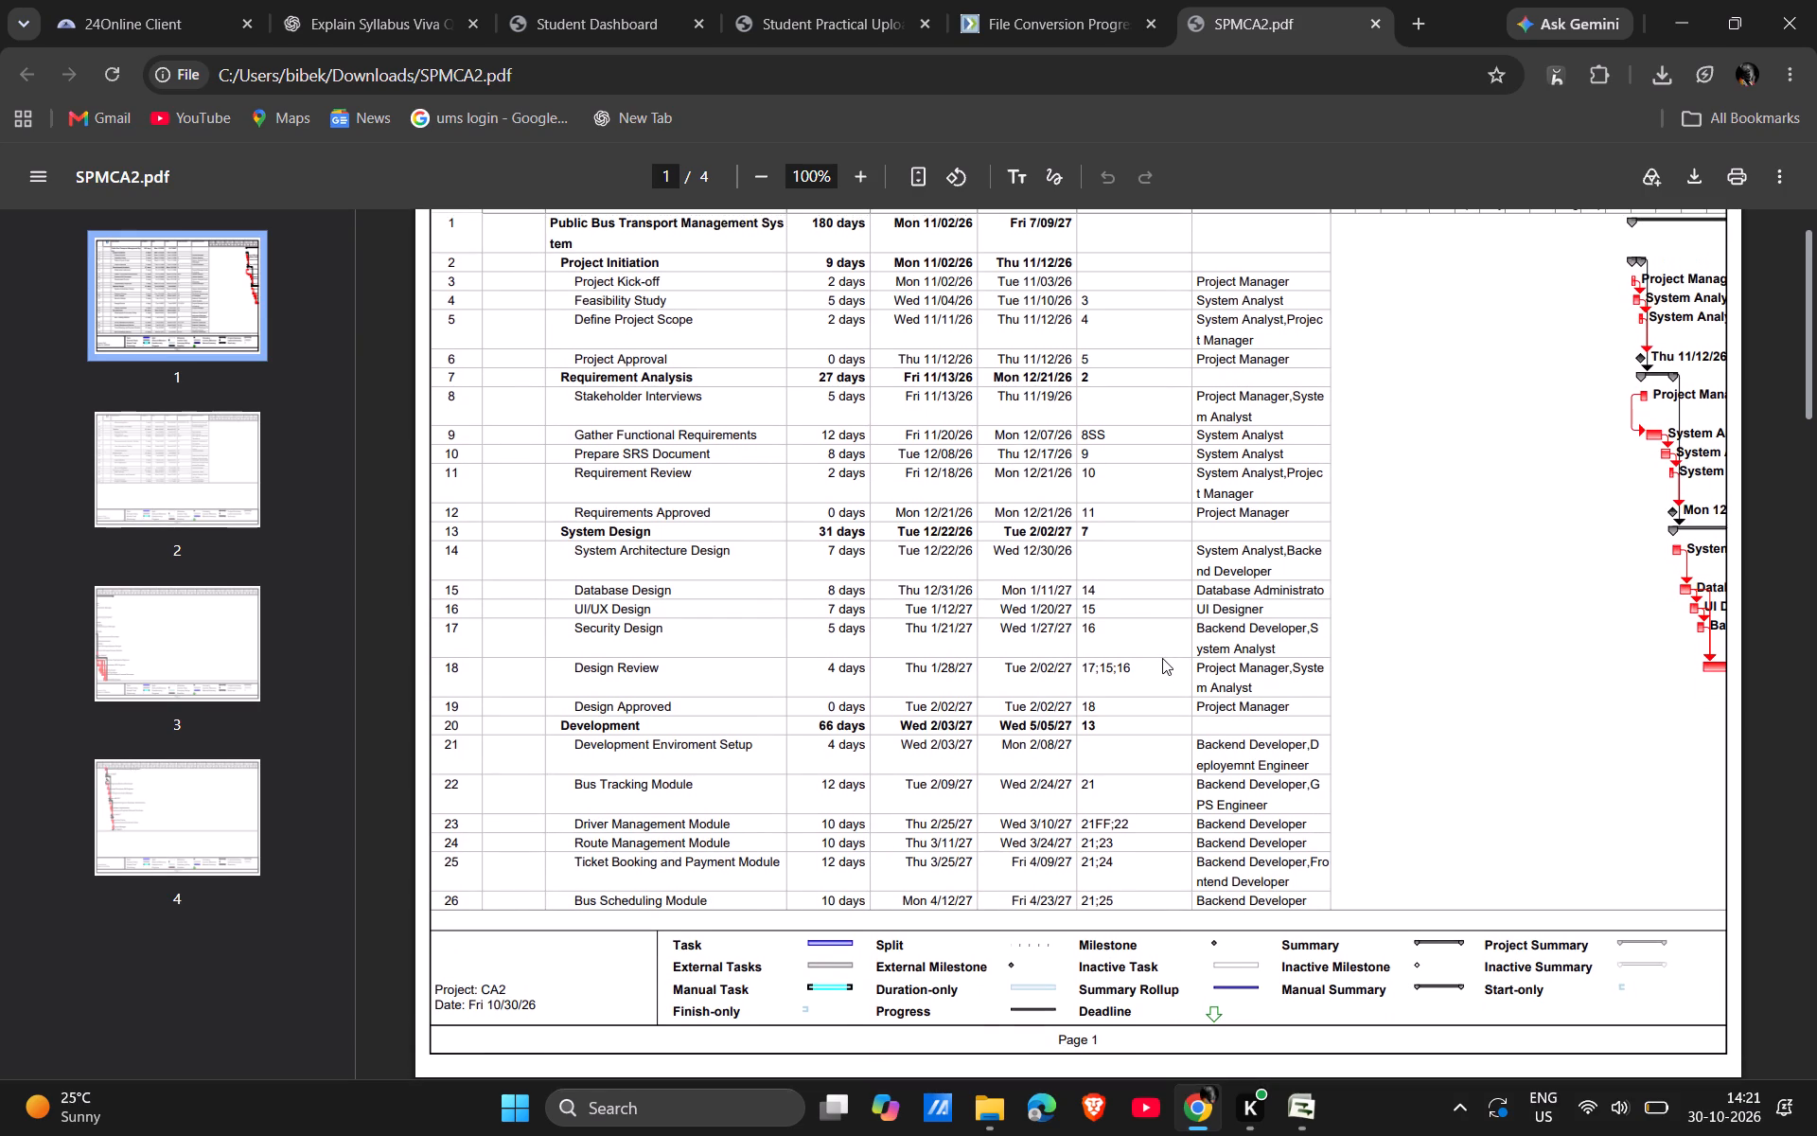
pyautogui.scroll(-5, 1162, 658)
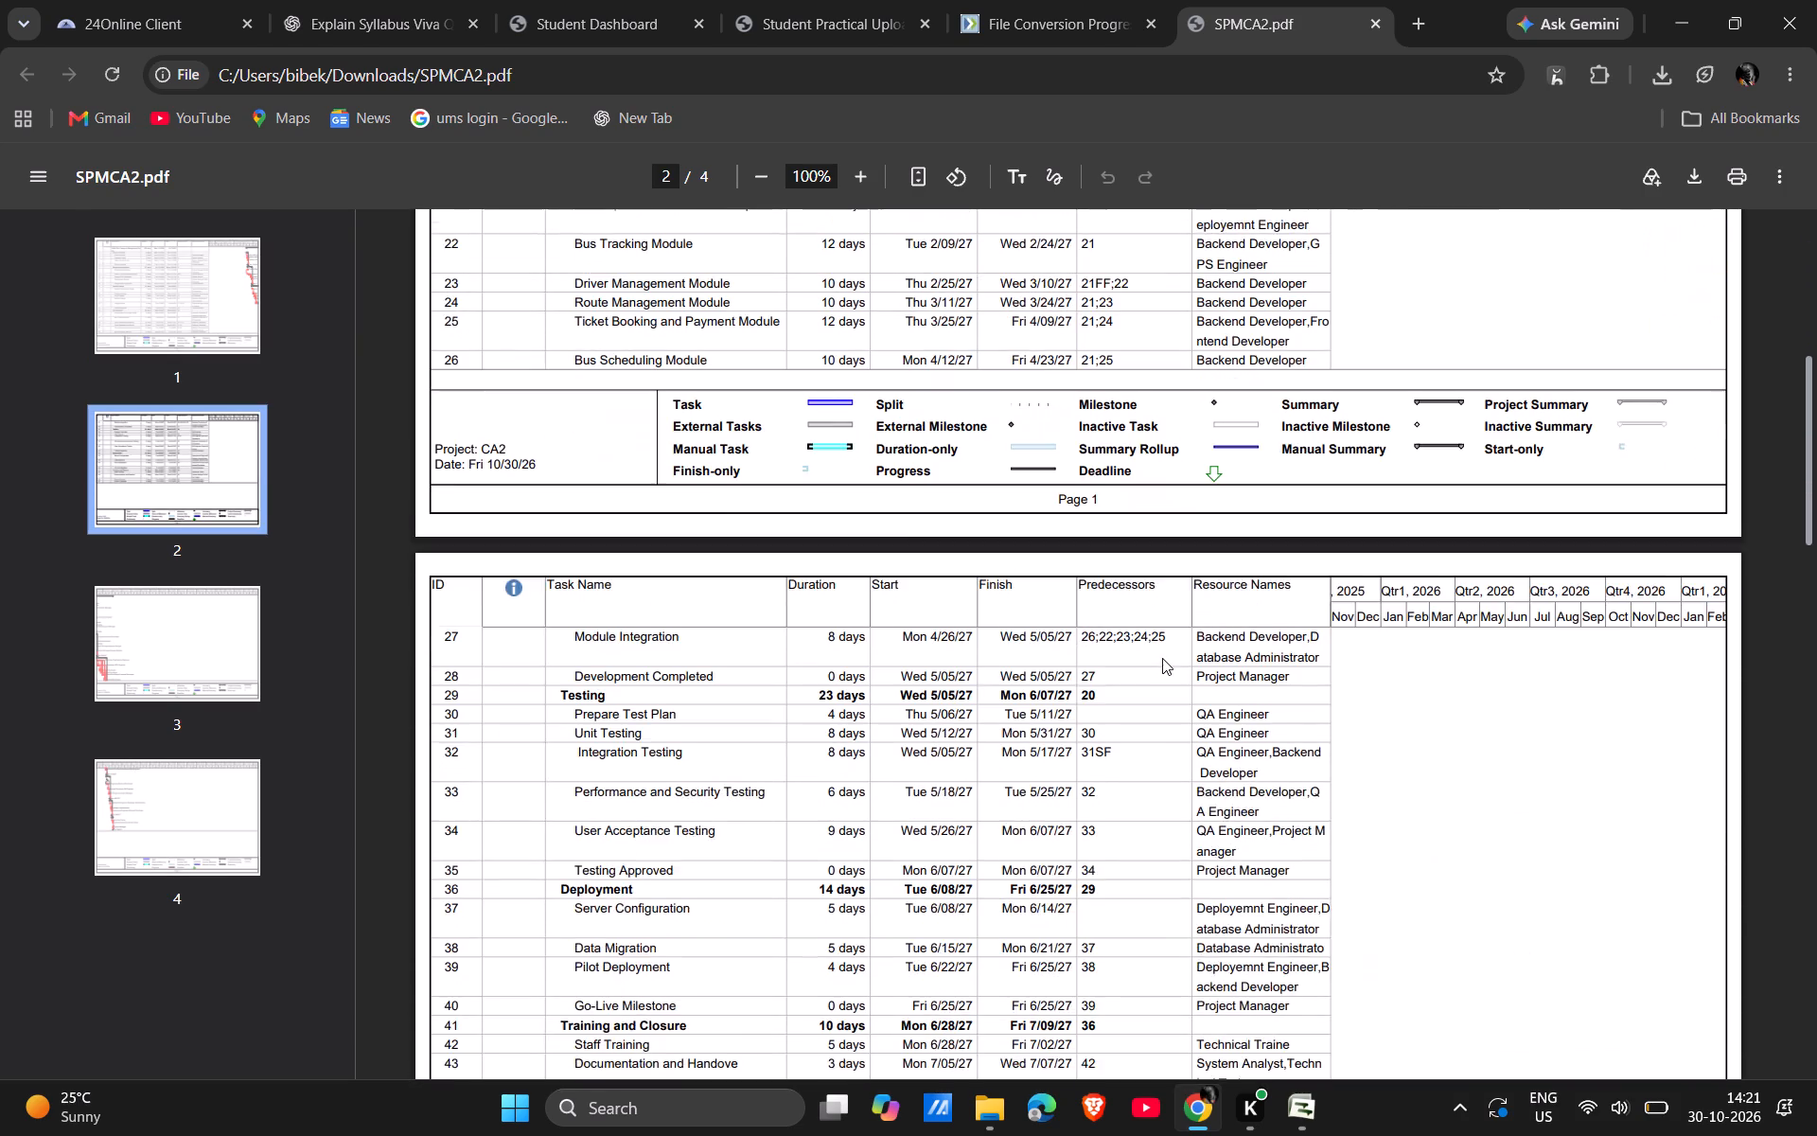
pyautogui.scroll(-10, 1162, 658)
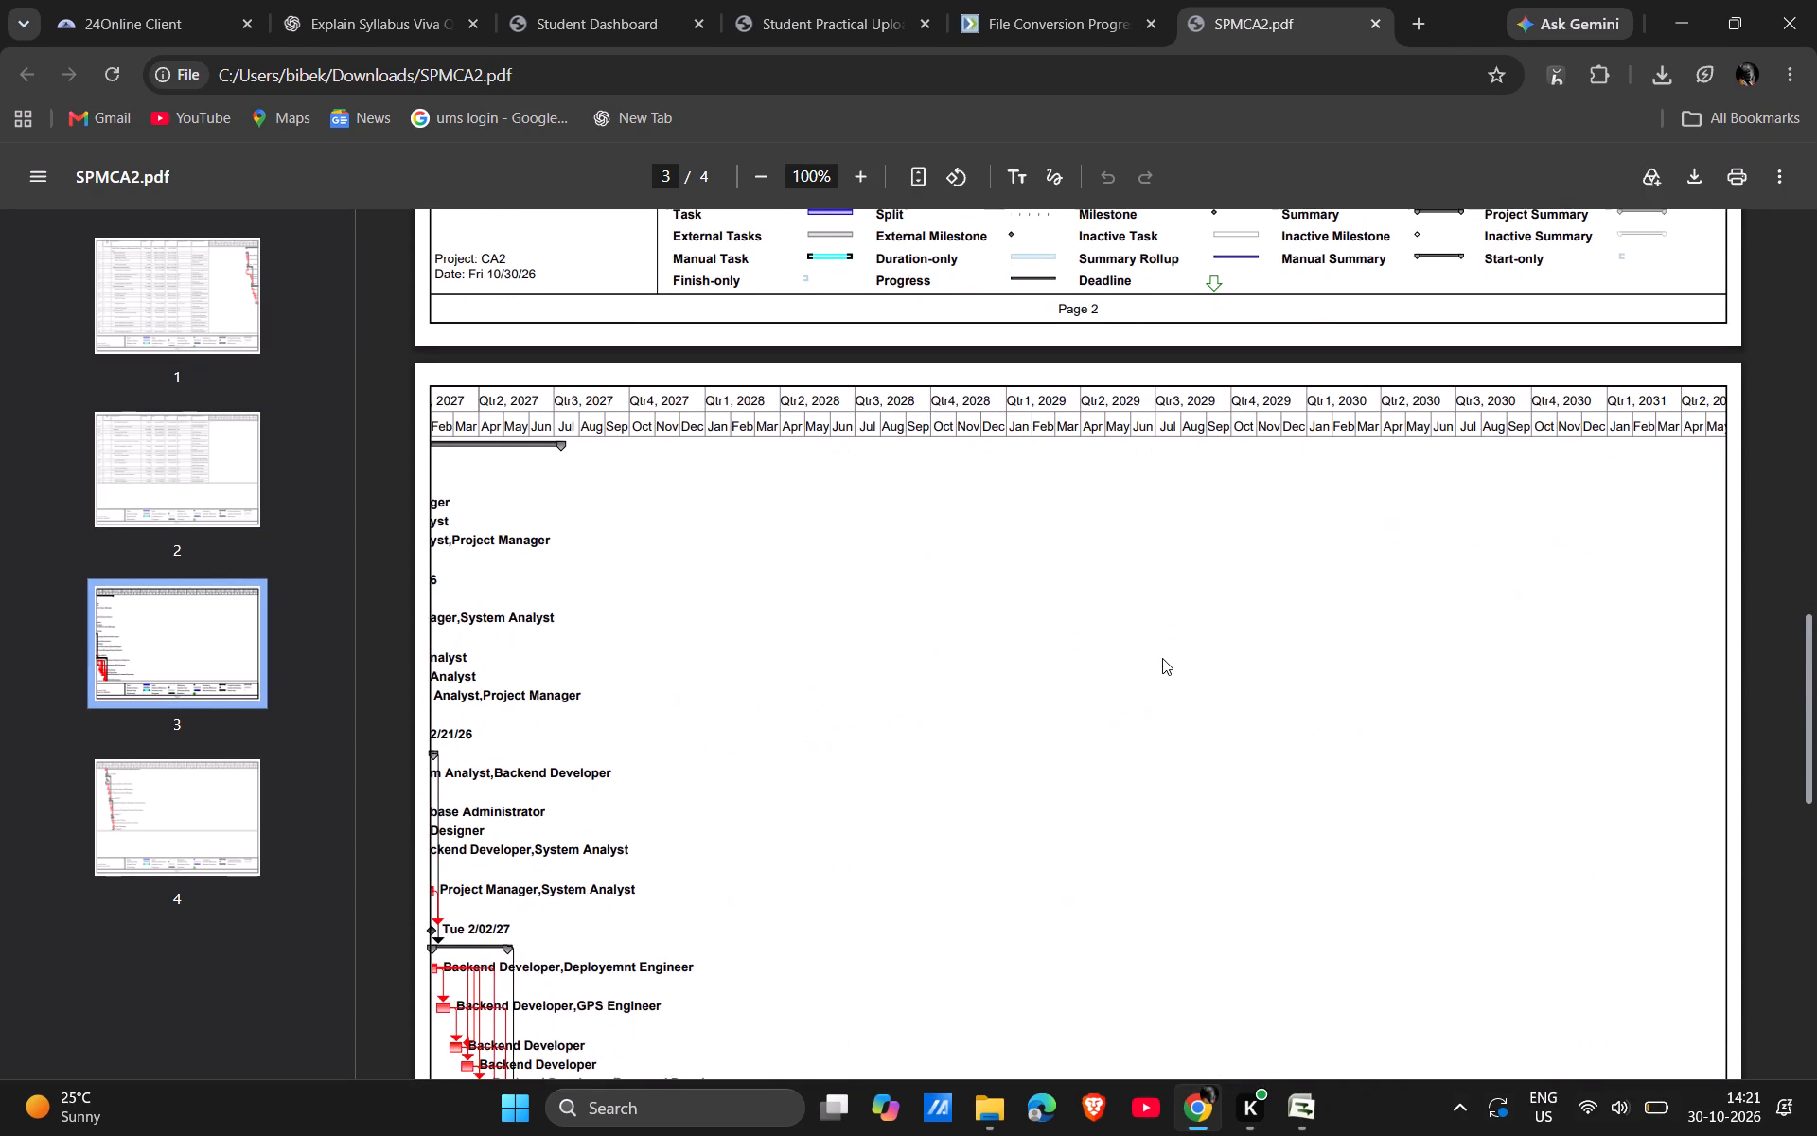
pyautogui.scroll(-7, 1162, 658)
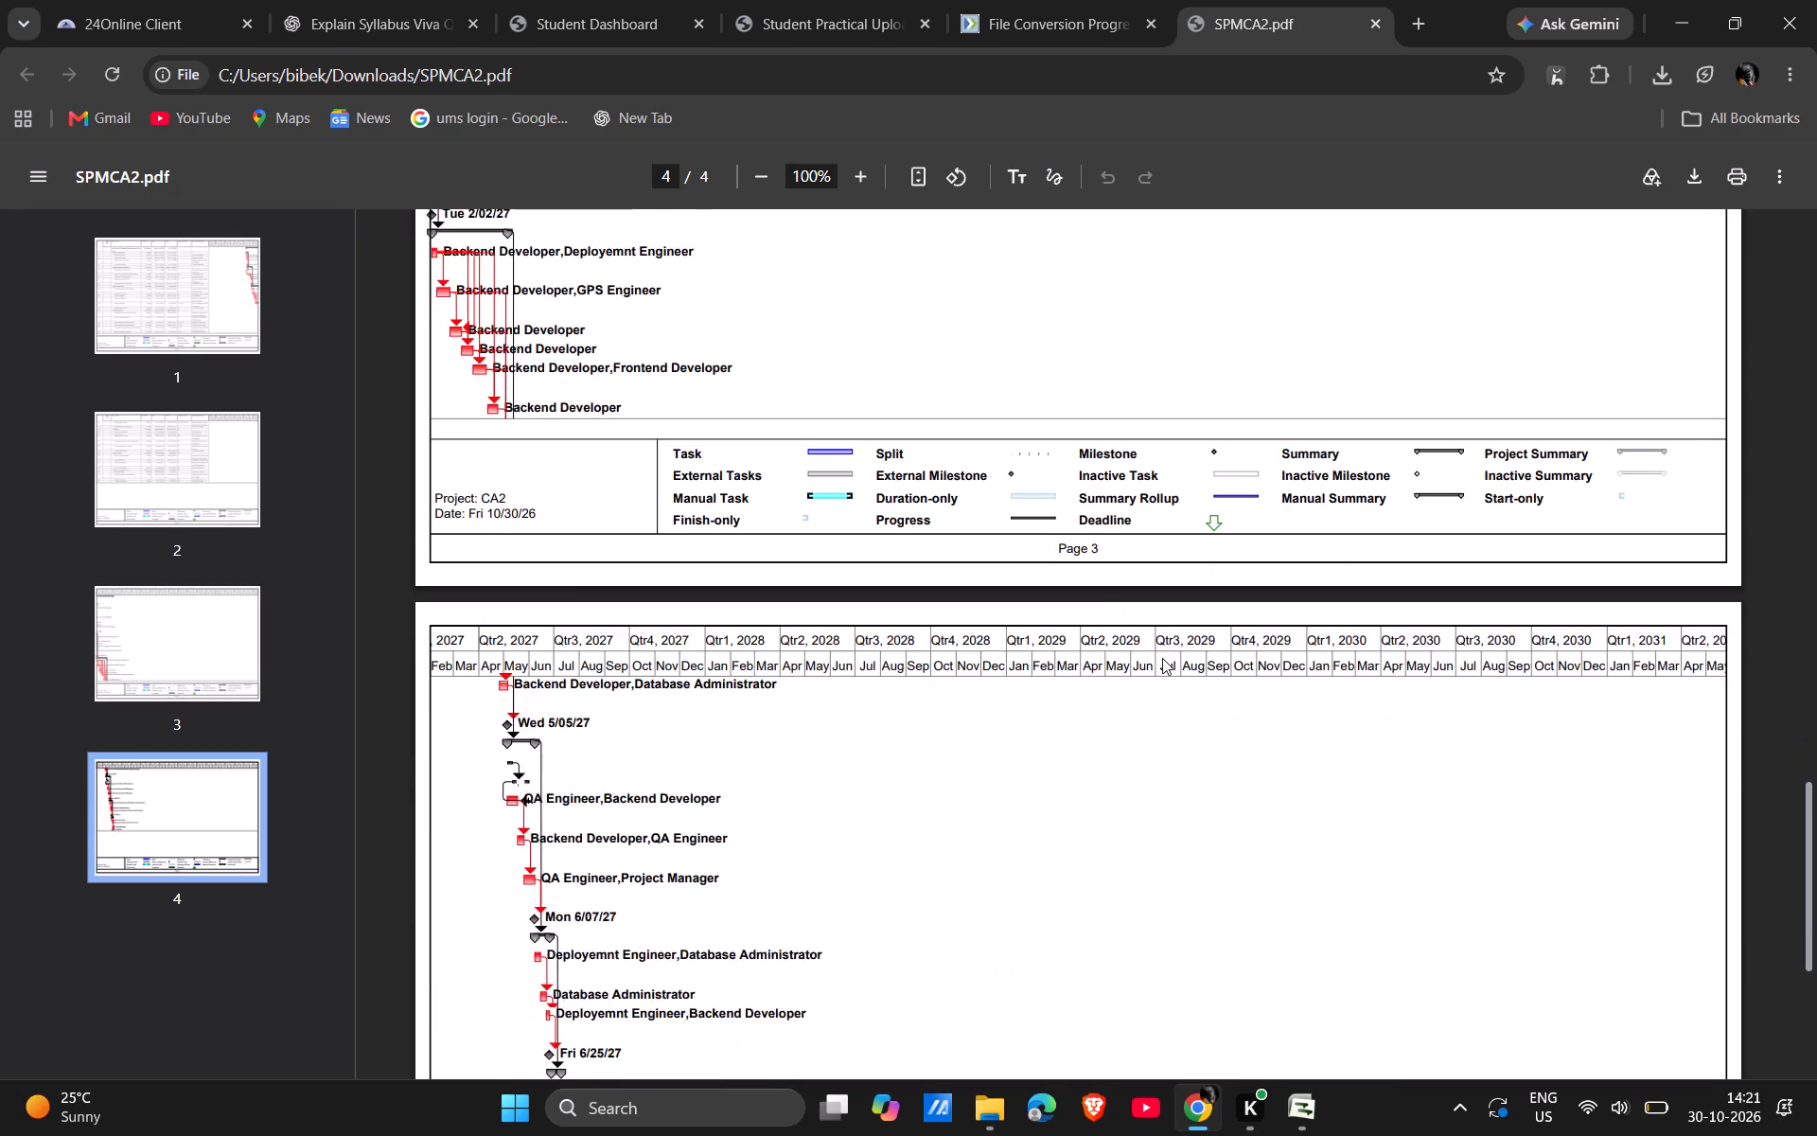
pyautogui.scroll(-5, 1162, 658)
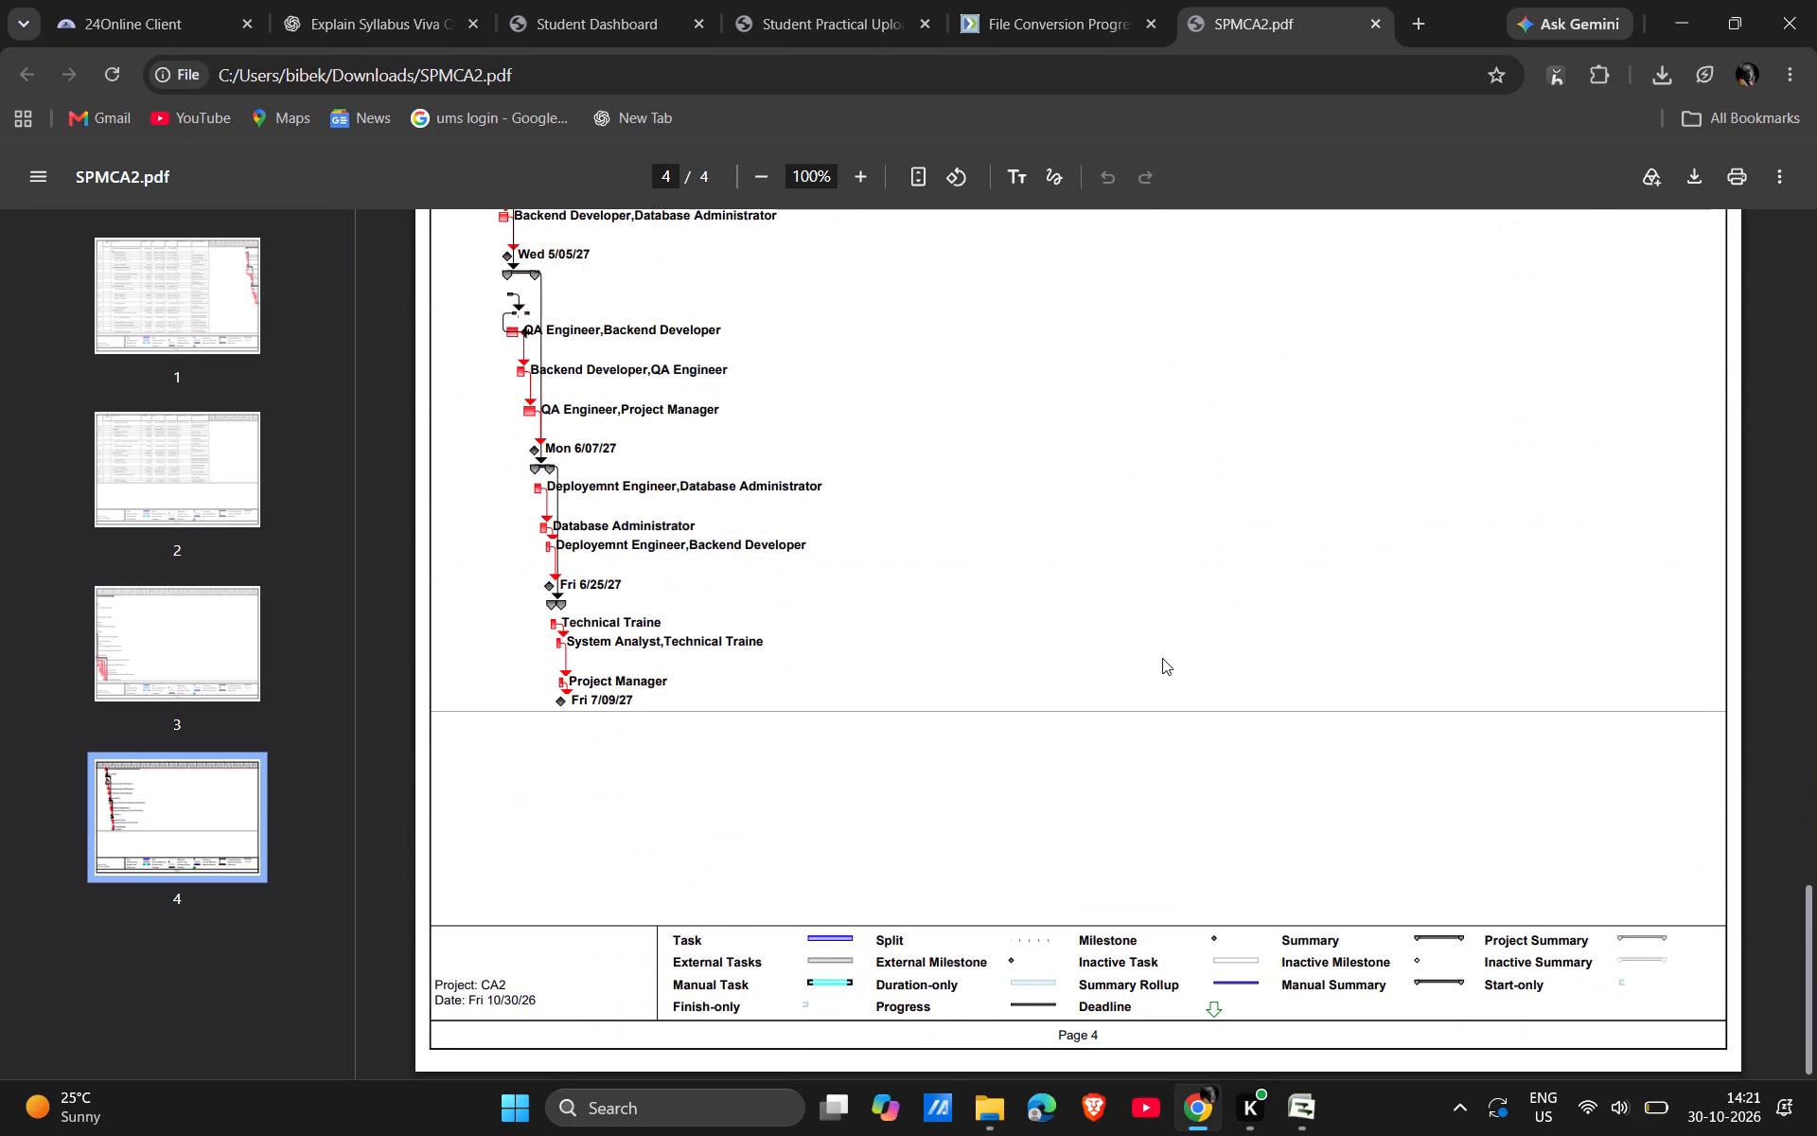
pyautogui.scroll(-5, 1162, 658)
pyautogui.scroll(19, 1162, 658)
# Switch to Microsoft Project, rescale the Gantt chart's timescale to months over weeks with the whole schedule in view, and save CA2.mpp.
pyautogui.hotkey('alt', 'Tab')
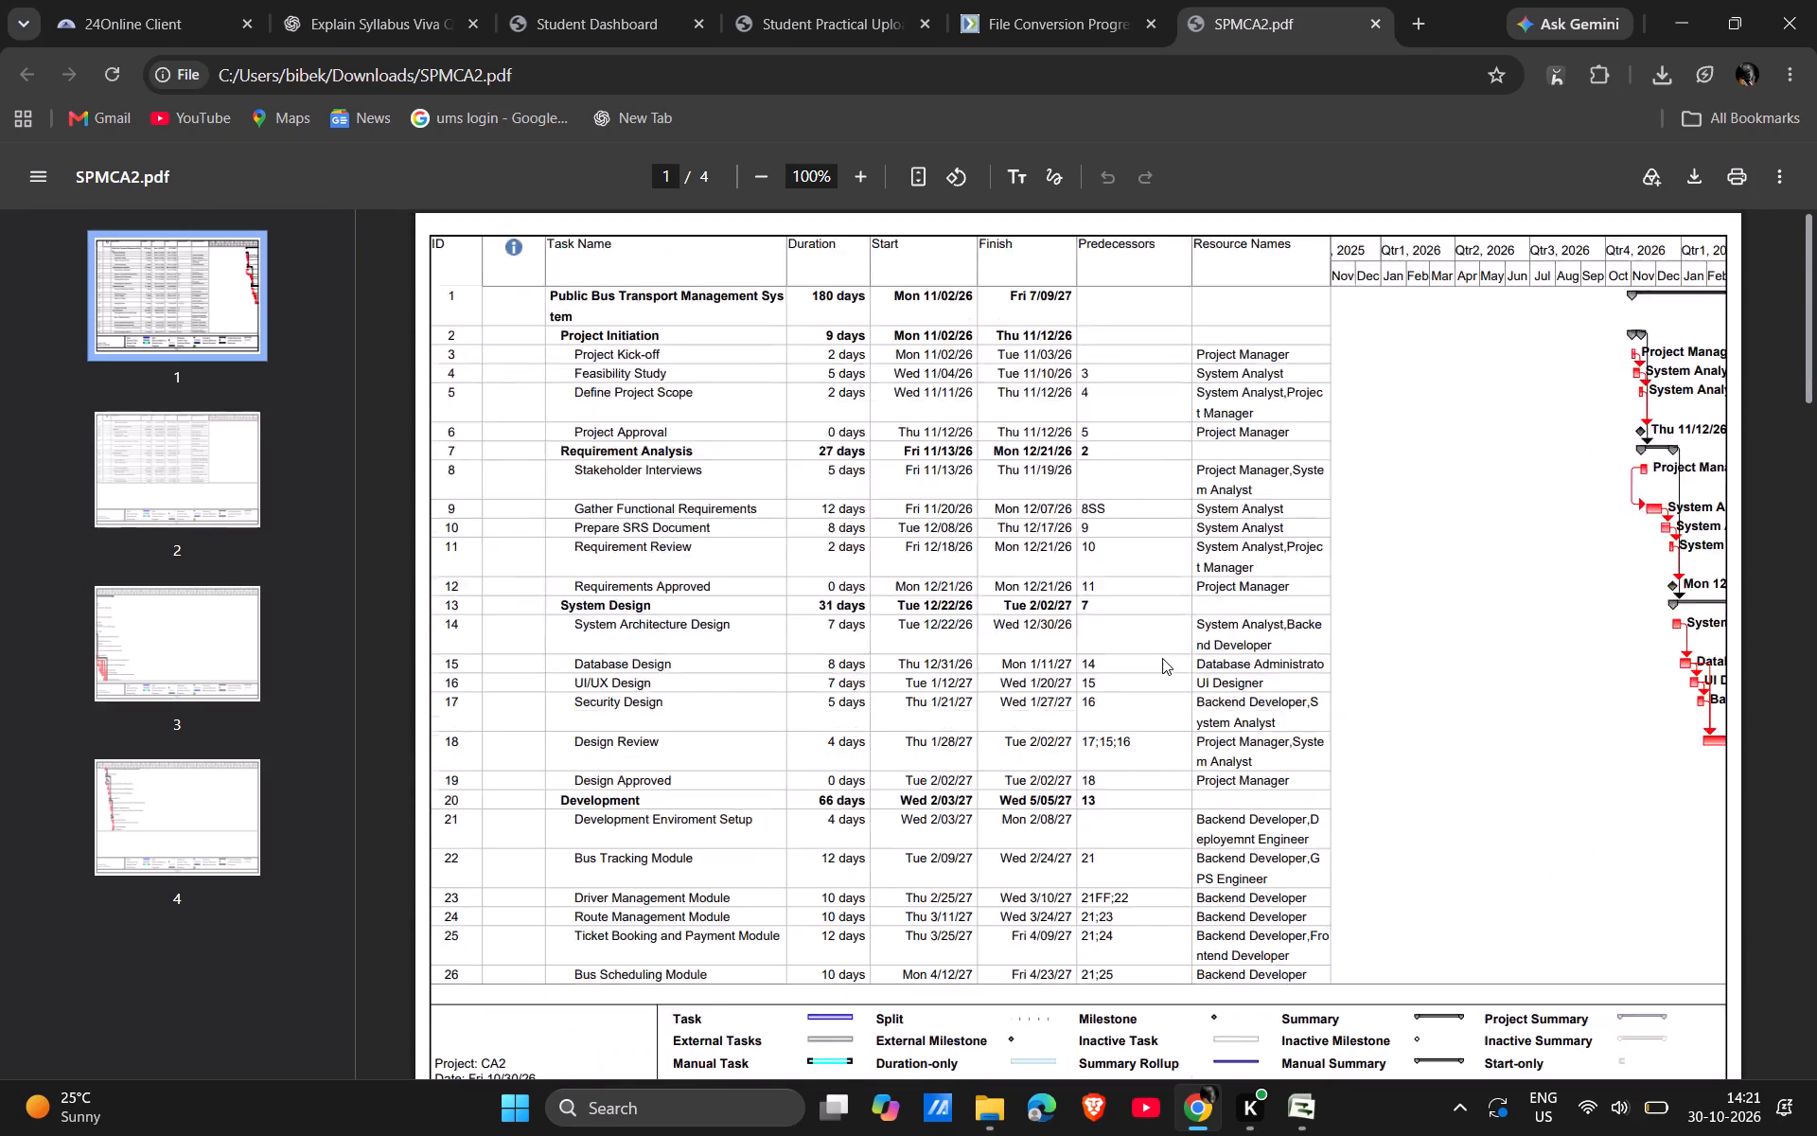
pyautogui.click(1309, 1131)
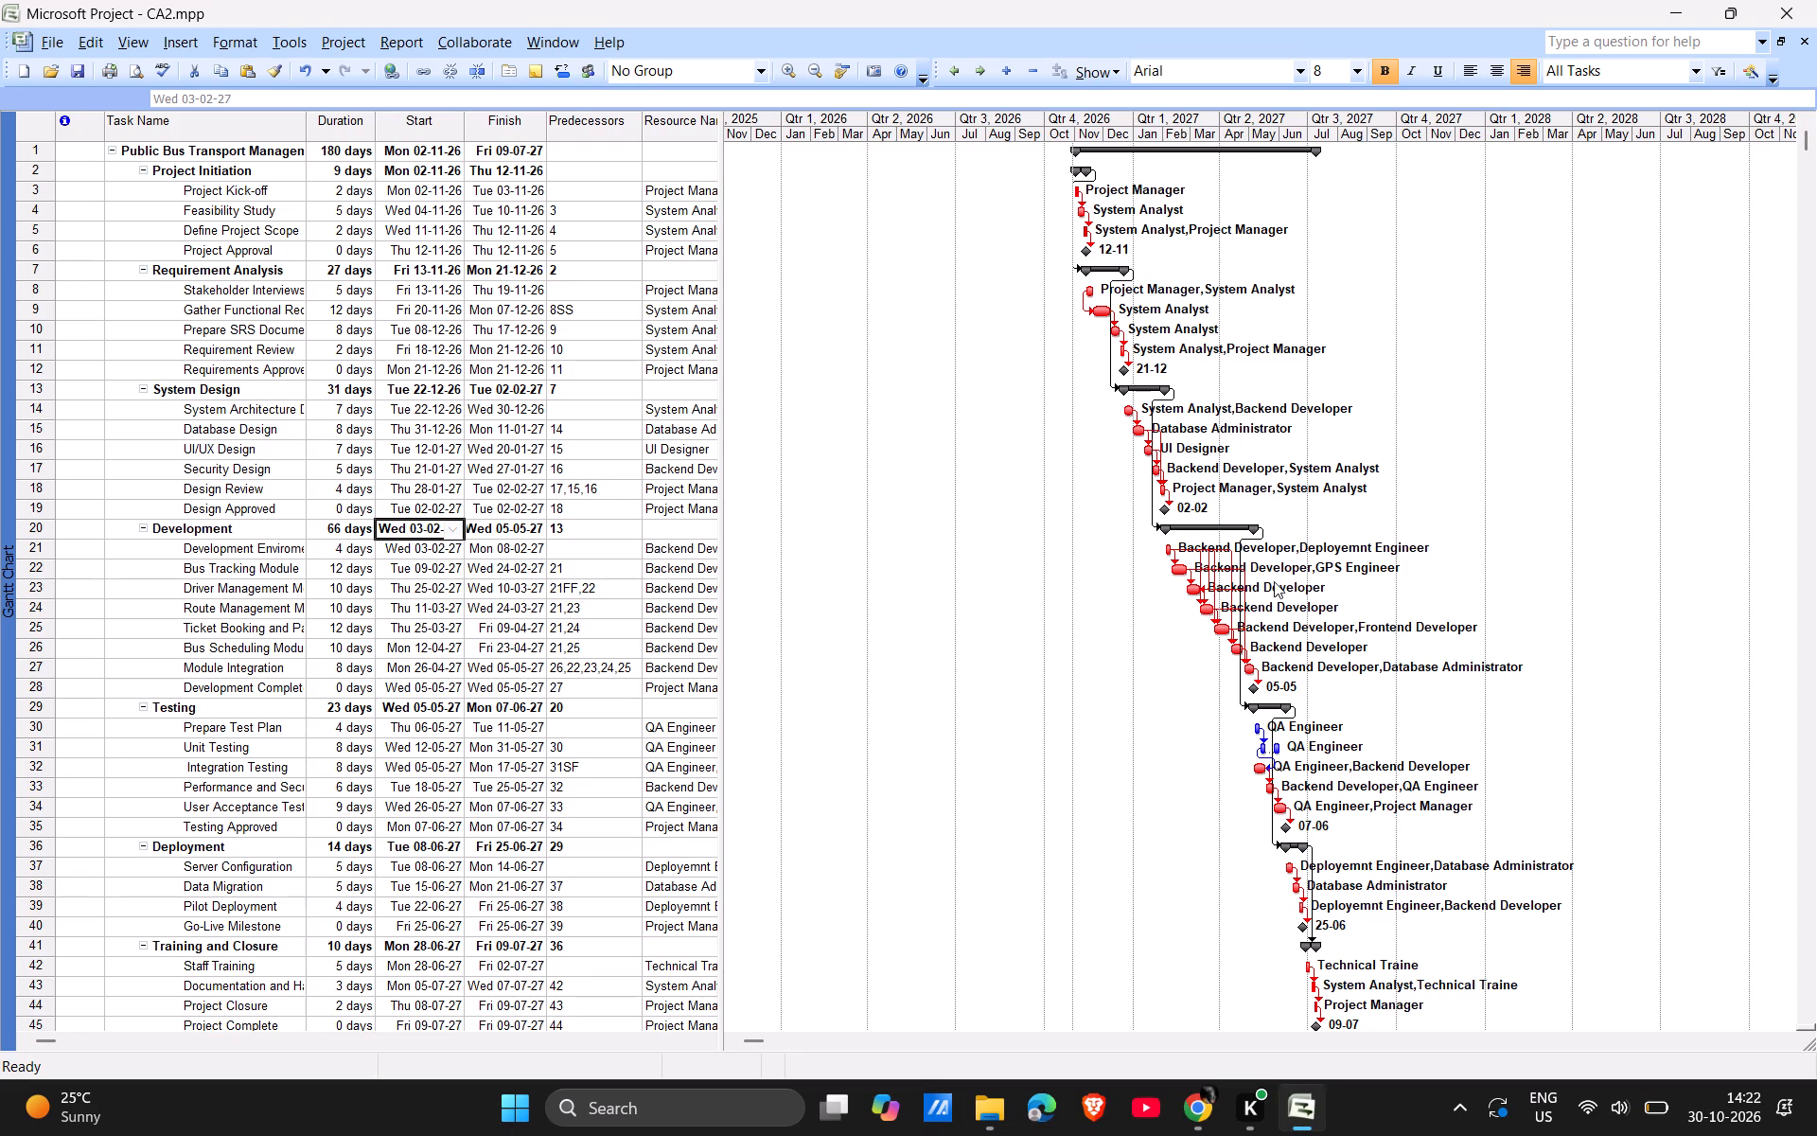
pyautogui.scroll(1, 1256, 584)
pyautogui.scroll(-1, 1256, 584)
pyautogui.keyDown('ctrl'); pyautogui.scroll(2, 1256, 584); pyautogui.keyUp('ctrl')
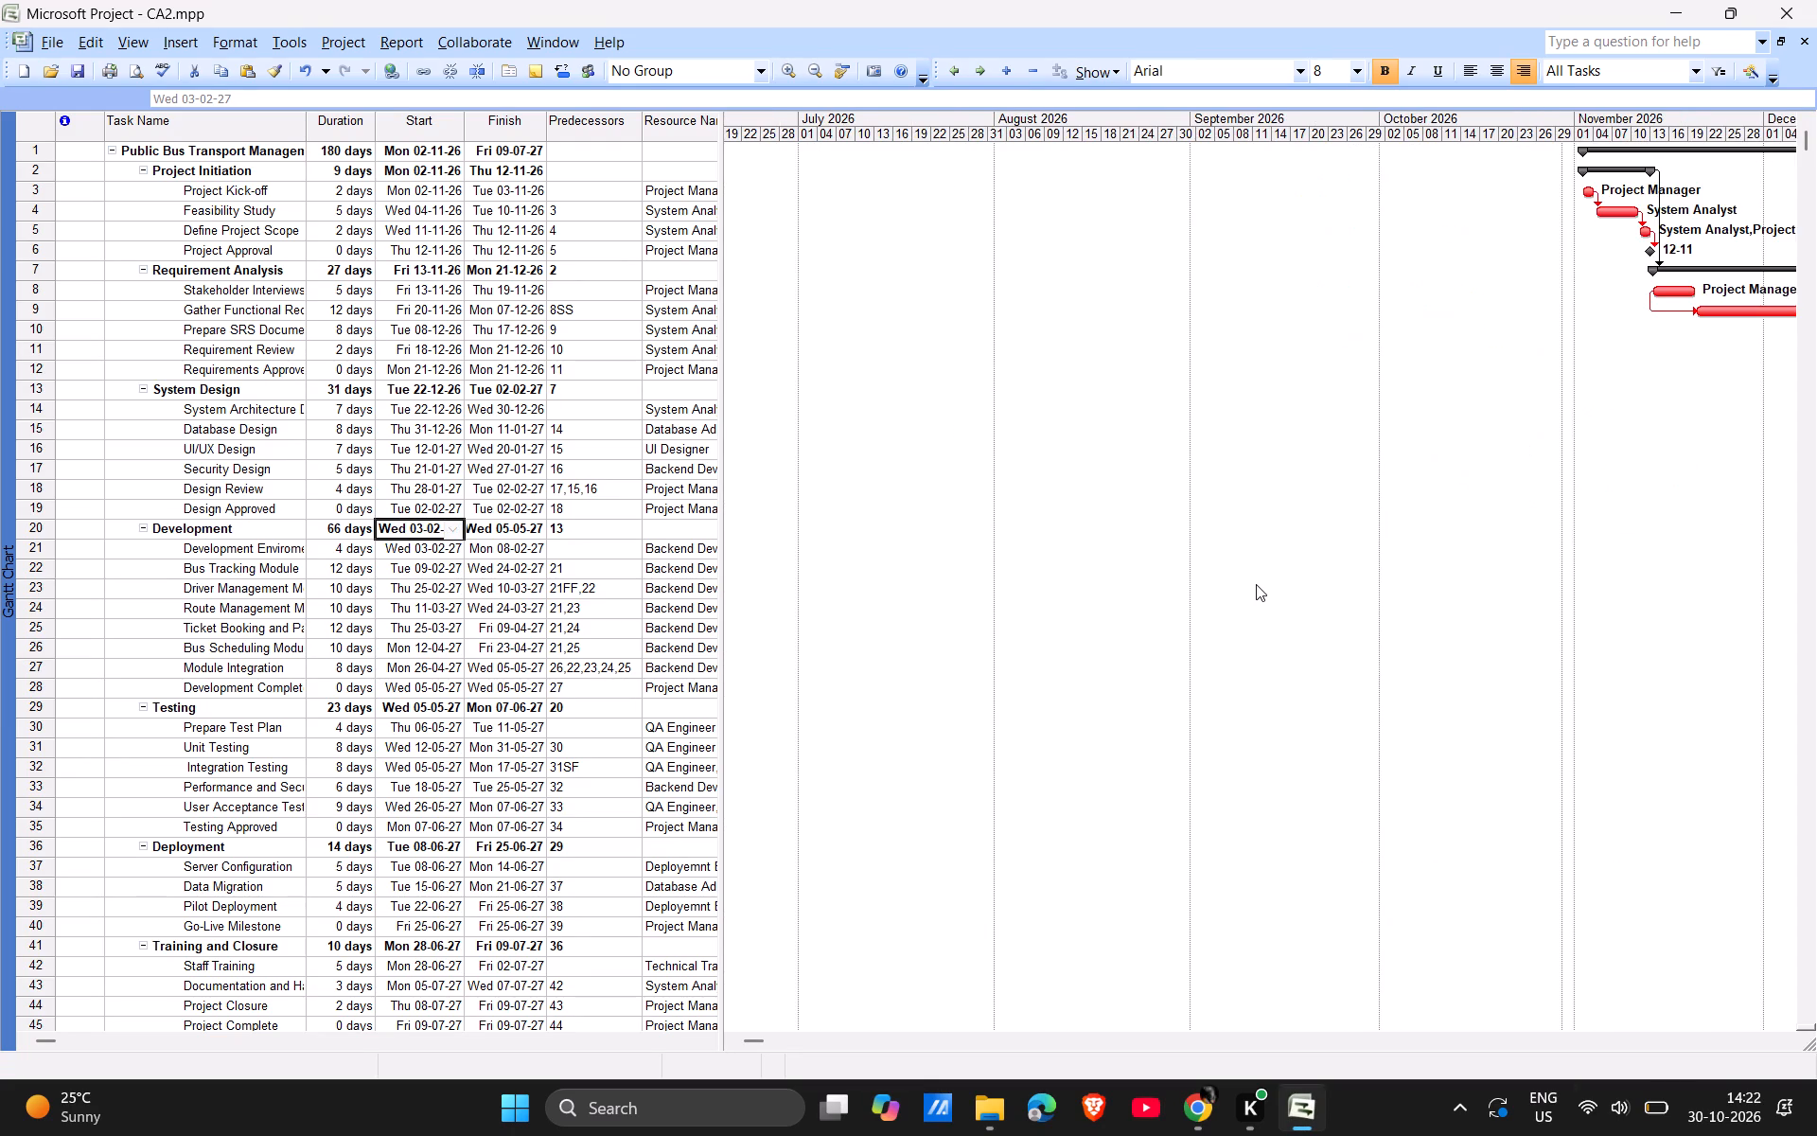
pyautogui.keyDown('ctrl'); pyautogui.scroll(-2, 1256, 584); pyautogui.keyUp('ctrl')
pyautogui.scroll(2, 1254, 605)
pyautogui.hscroll(-1, 1254, 605)
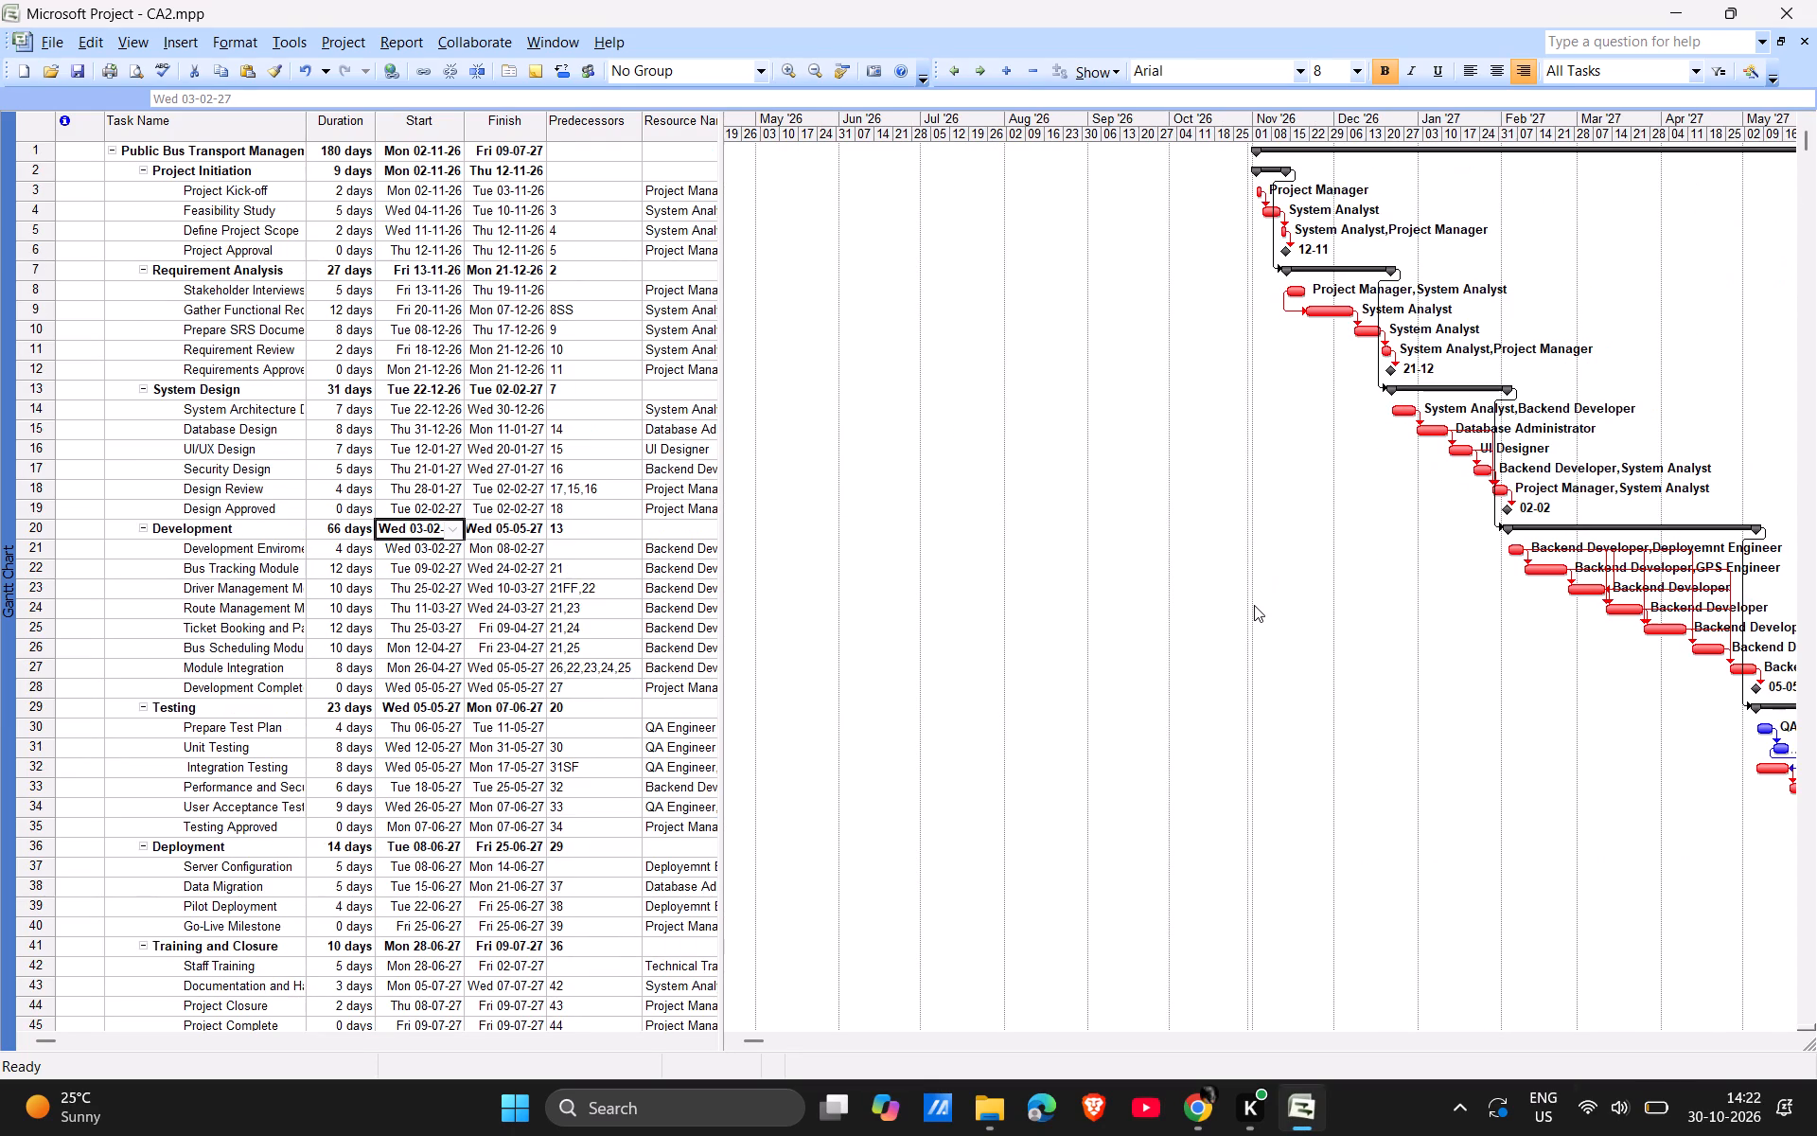
pyautogui.hscroll(-1, 1254, 605)
pyautogui.moveTo(759, 1039); pyautogui.dragTo(776, 1039)
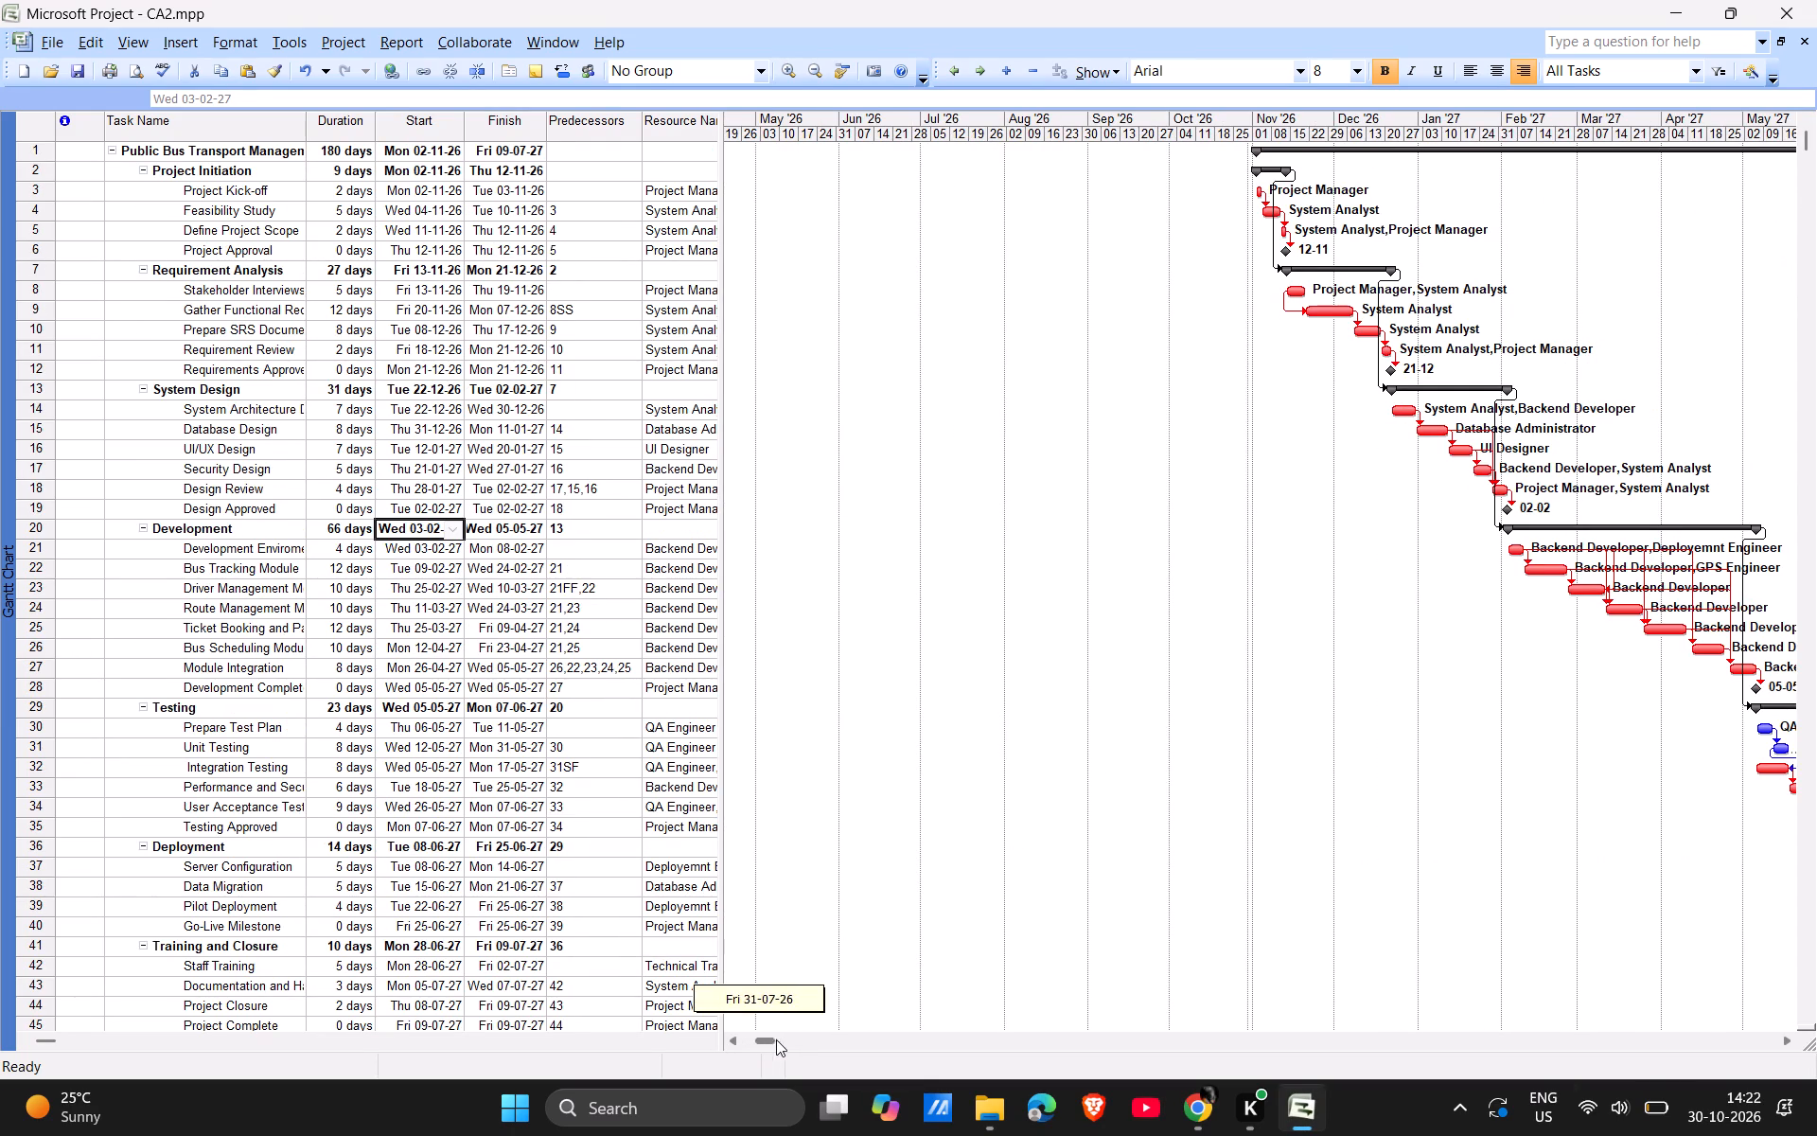
pyautogui.moveTo(776, 1039); pyautogui.dragTo(815, 1038)
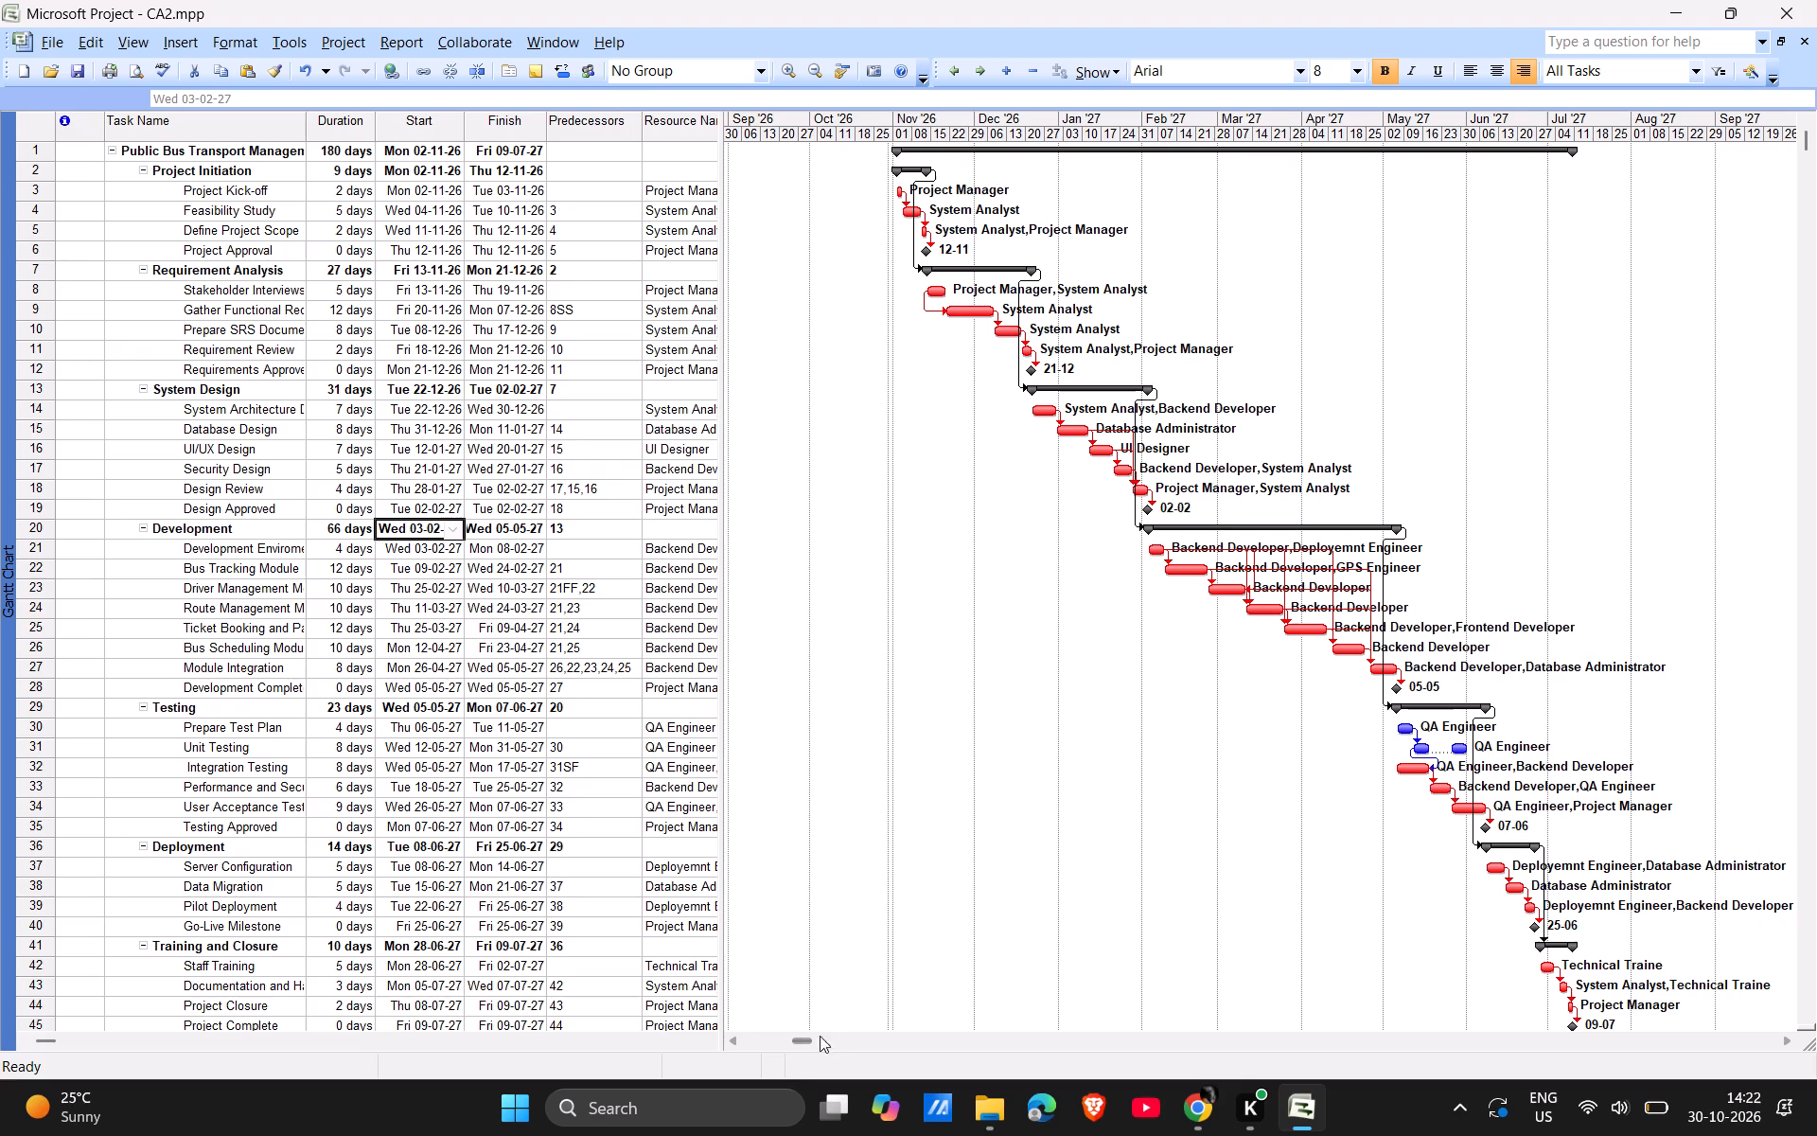
pyautogui.moveTo(800, 1042); pyautogui.dragTo(785, 1043)
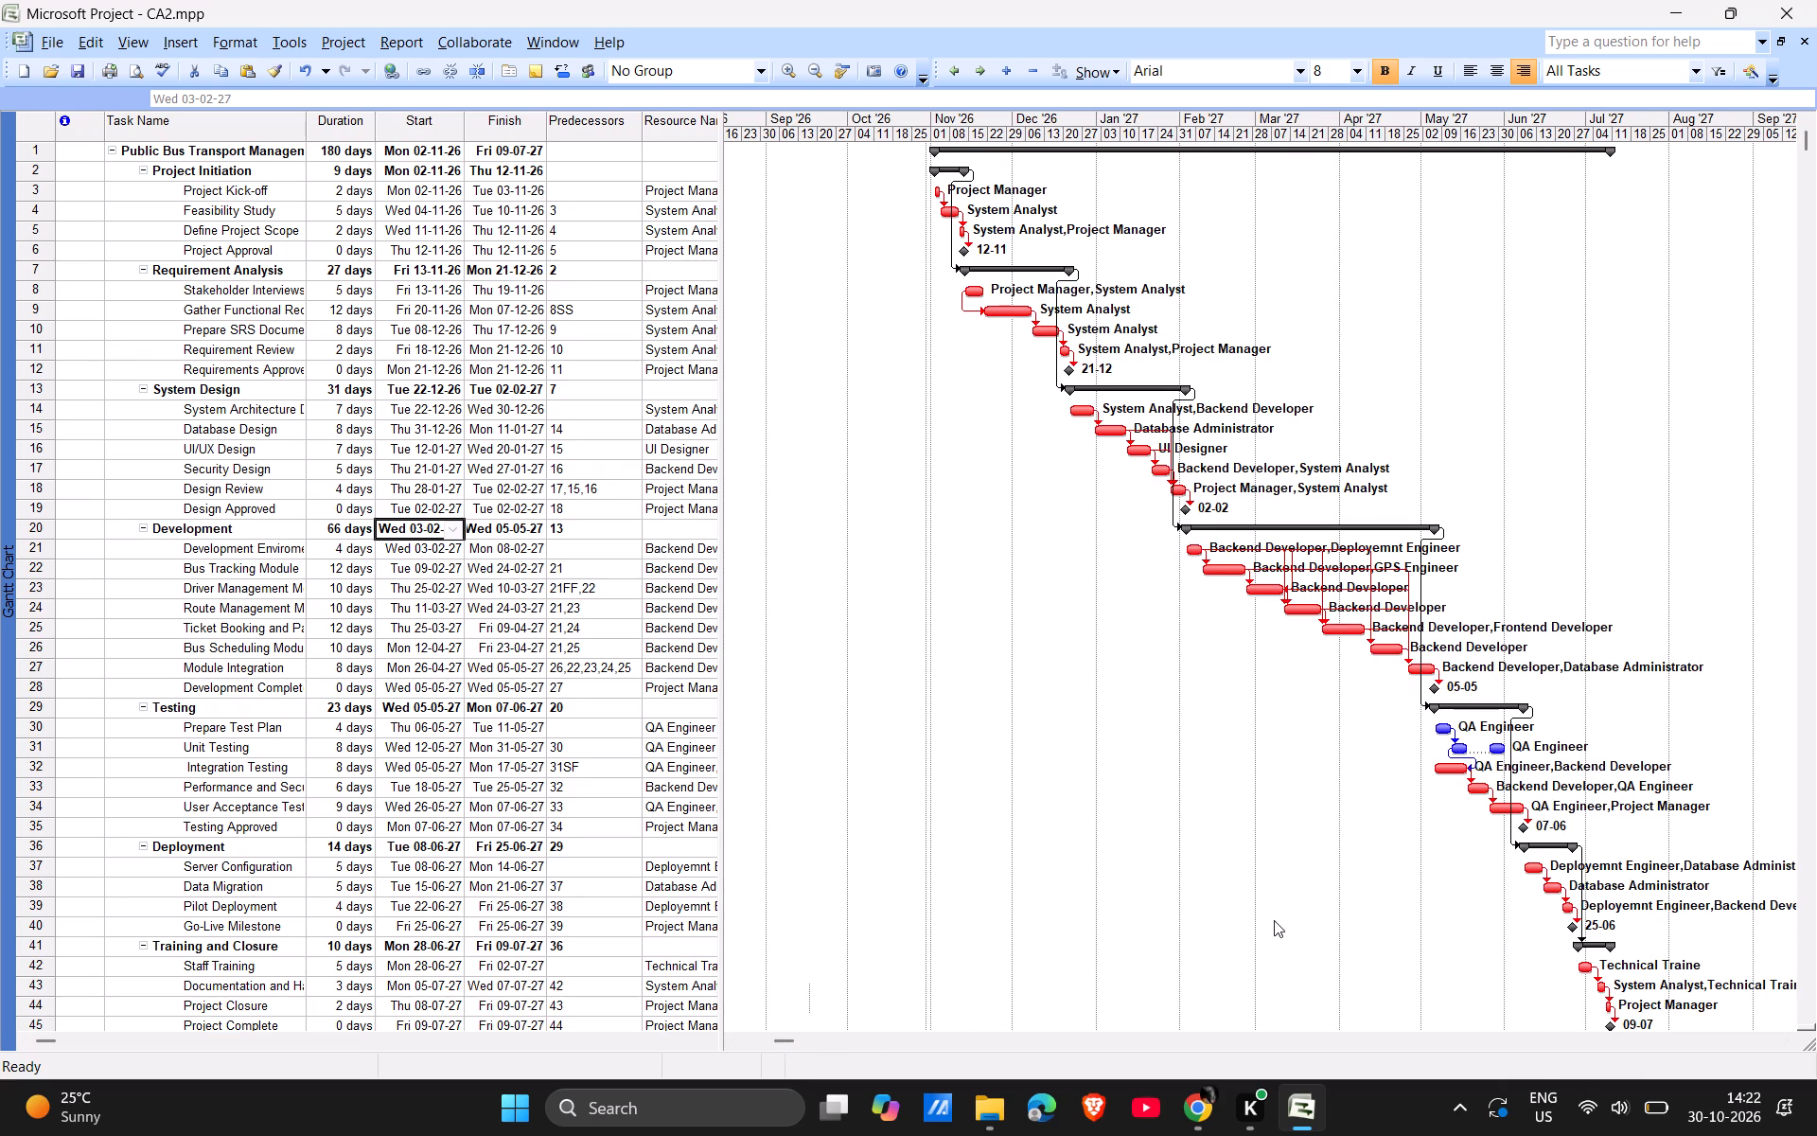
pyautogui.hotkey('ctrl', 's')
# Examine the Gantt chart's timeline before, along and beyond the project dates, checking the task bars and dependency links.
pyautogui.hotkey('alt', 'Tab')
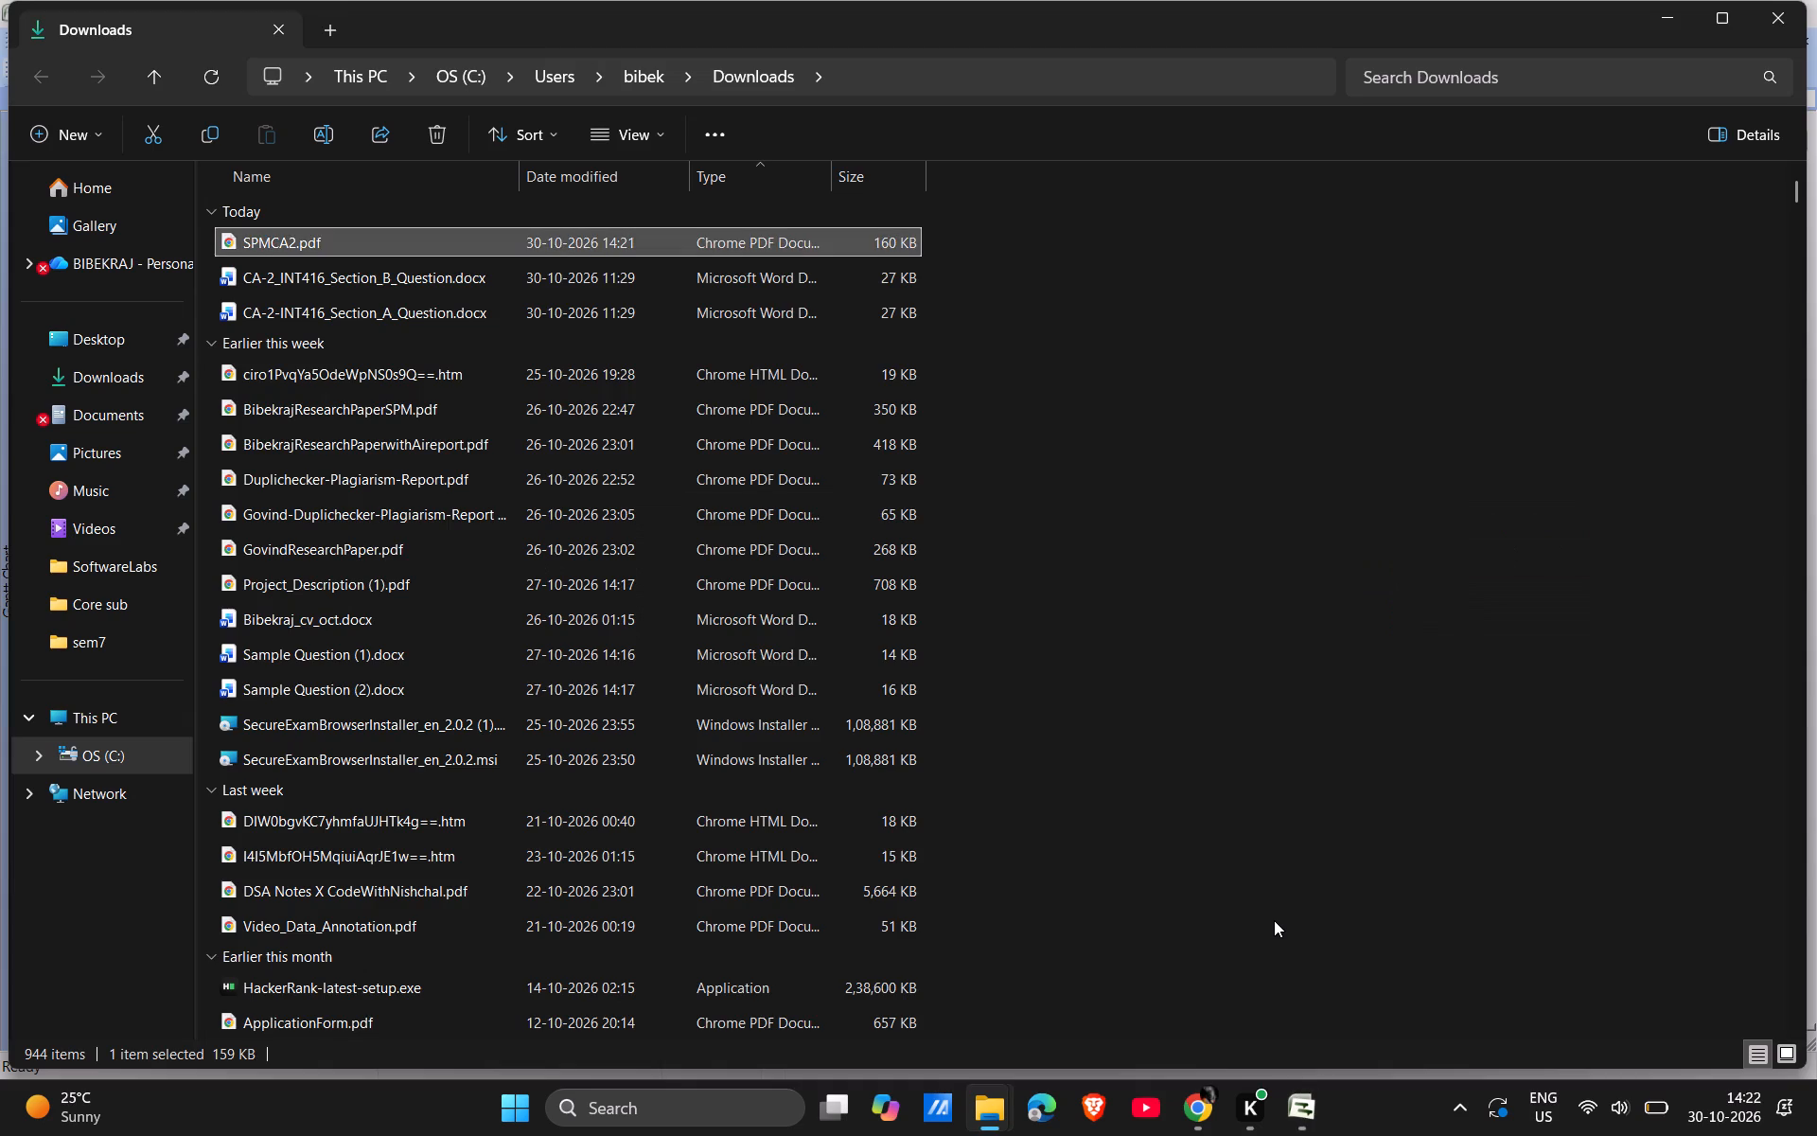
pyautogui.hotkey('alt', 'Tab')
pyautogui.moveTo(794, 1042); pyautogui.dragTo(882, 1039)
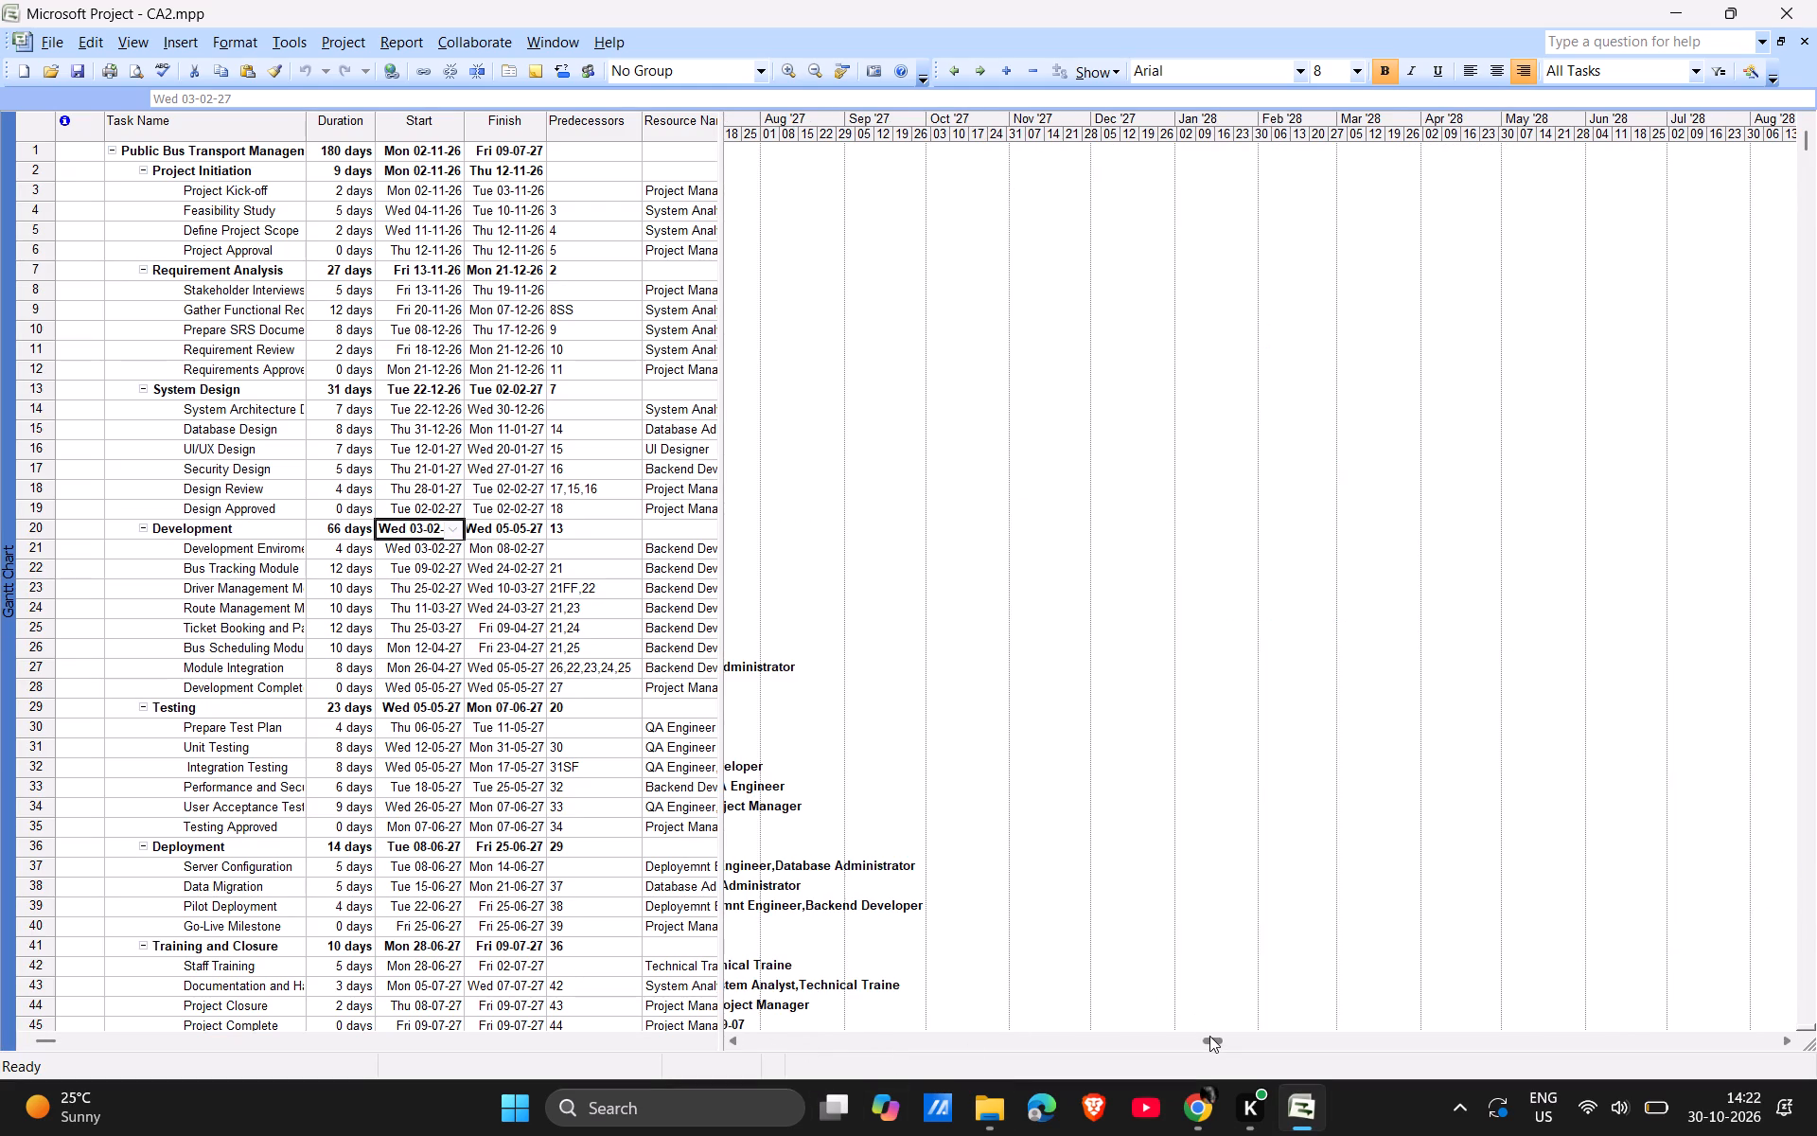
pyautogui.moveTo(1209, 1036); pyautogui.dragTo(1247, 1035)
pyautogui.moveTo(1247, 1038); pyautogui.dragTo(1365, 1025)
pyautogui.moveTo(1367, 1040); pyautogui.dragTo(1251, 1043)
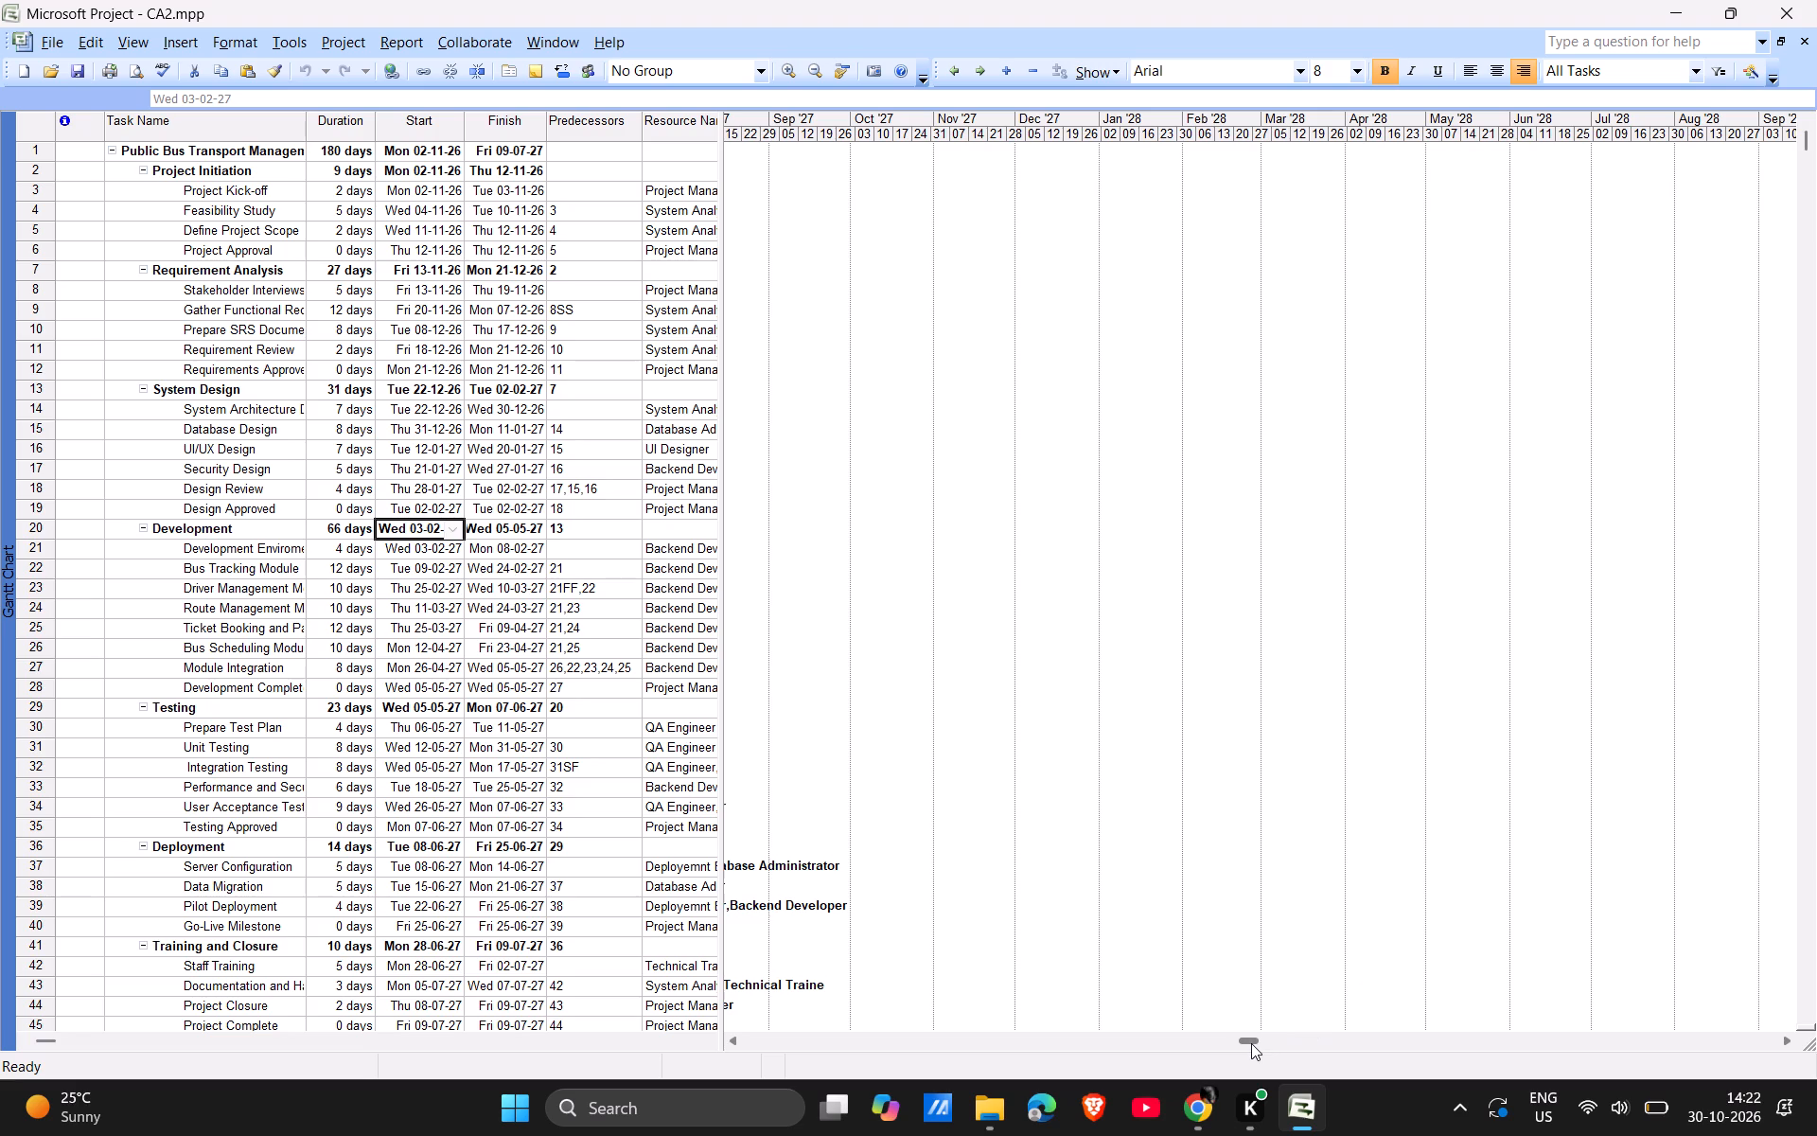
pyautogui.moveTo(1251, 1043); pyautogui.dragTo(1209, 1043)
pyautogui.moveTo(1206, 1041); pyautogui.dragTo(1113, 1030)
pyautogui.moveTo(1106, 1037); pyautogui.dragTo(1036, 1038)
pyautogui.moveTo(1034, 1038); pyautogui.dragTo(976, 1033)
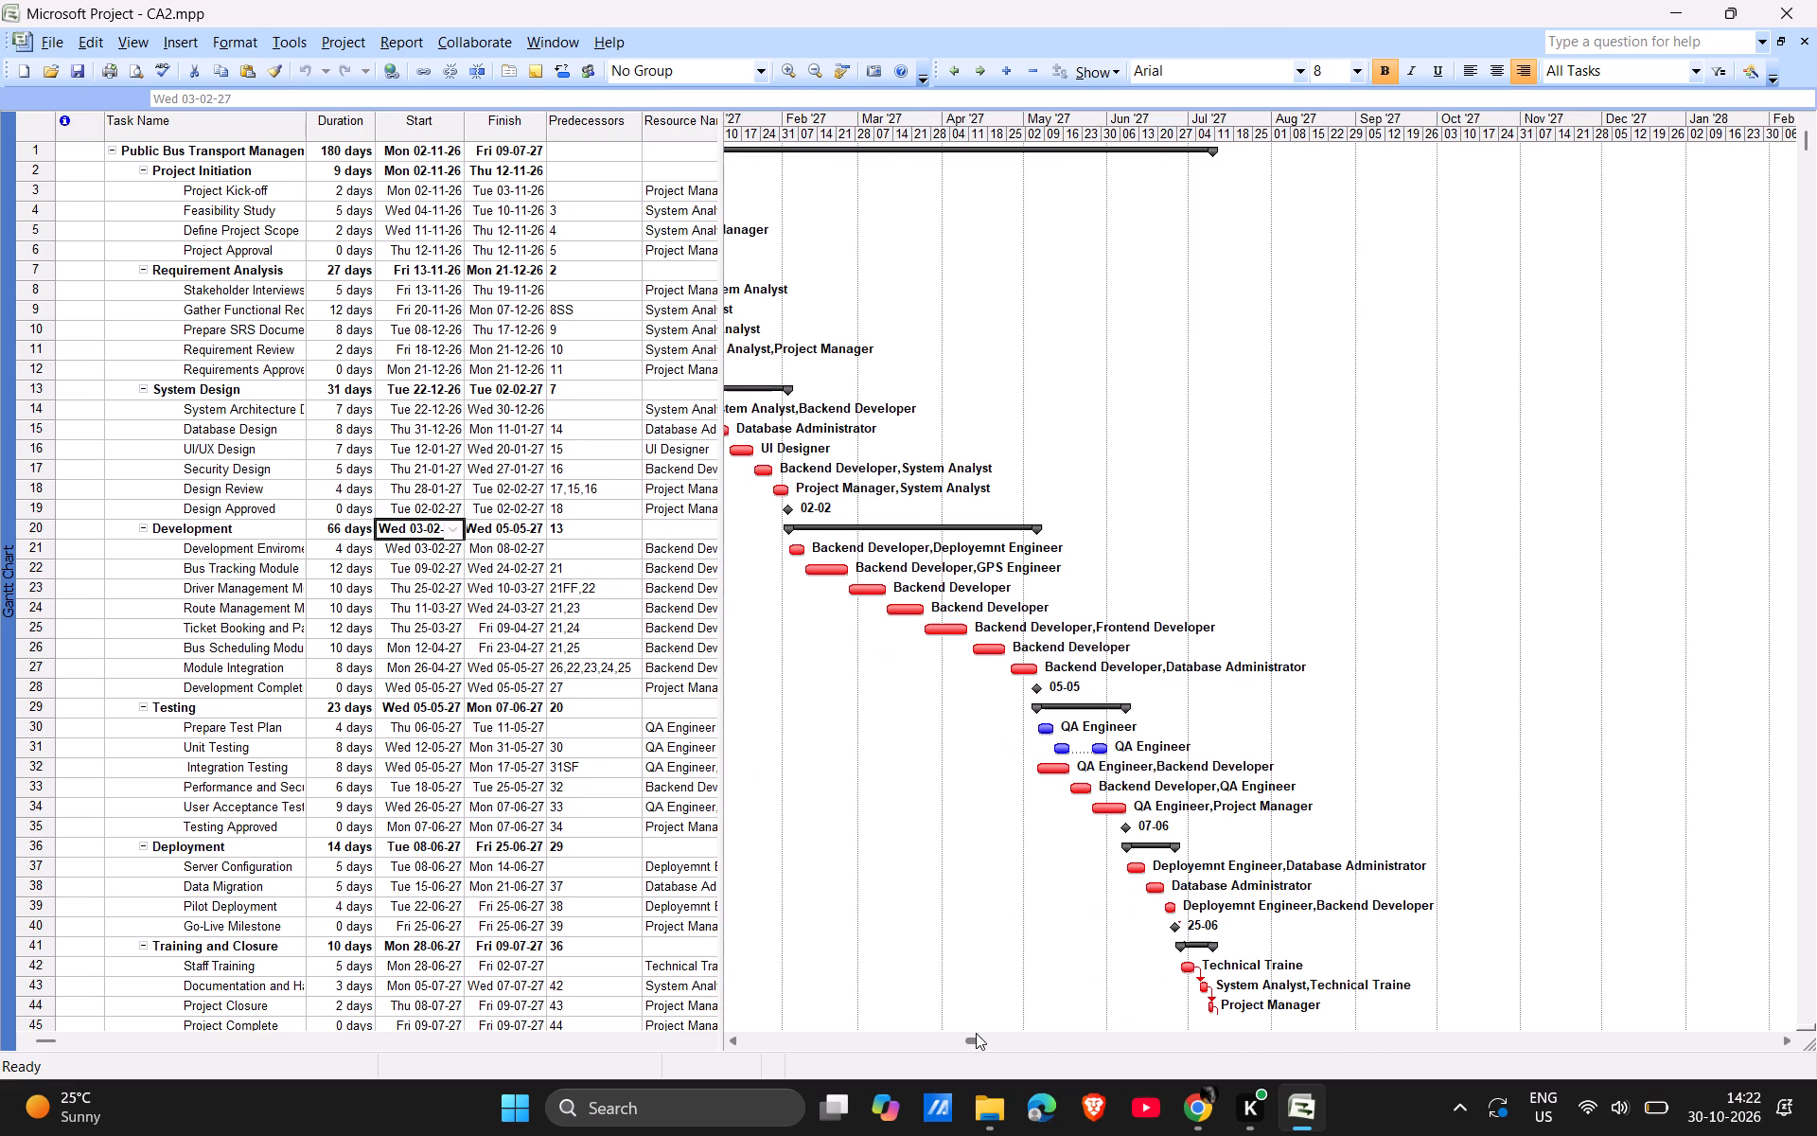
pyautogui.moveTo(978, 1039); pyautogui.dragTo(918, 1039)
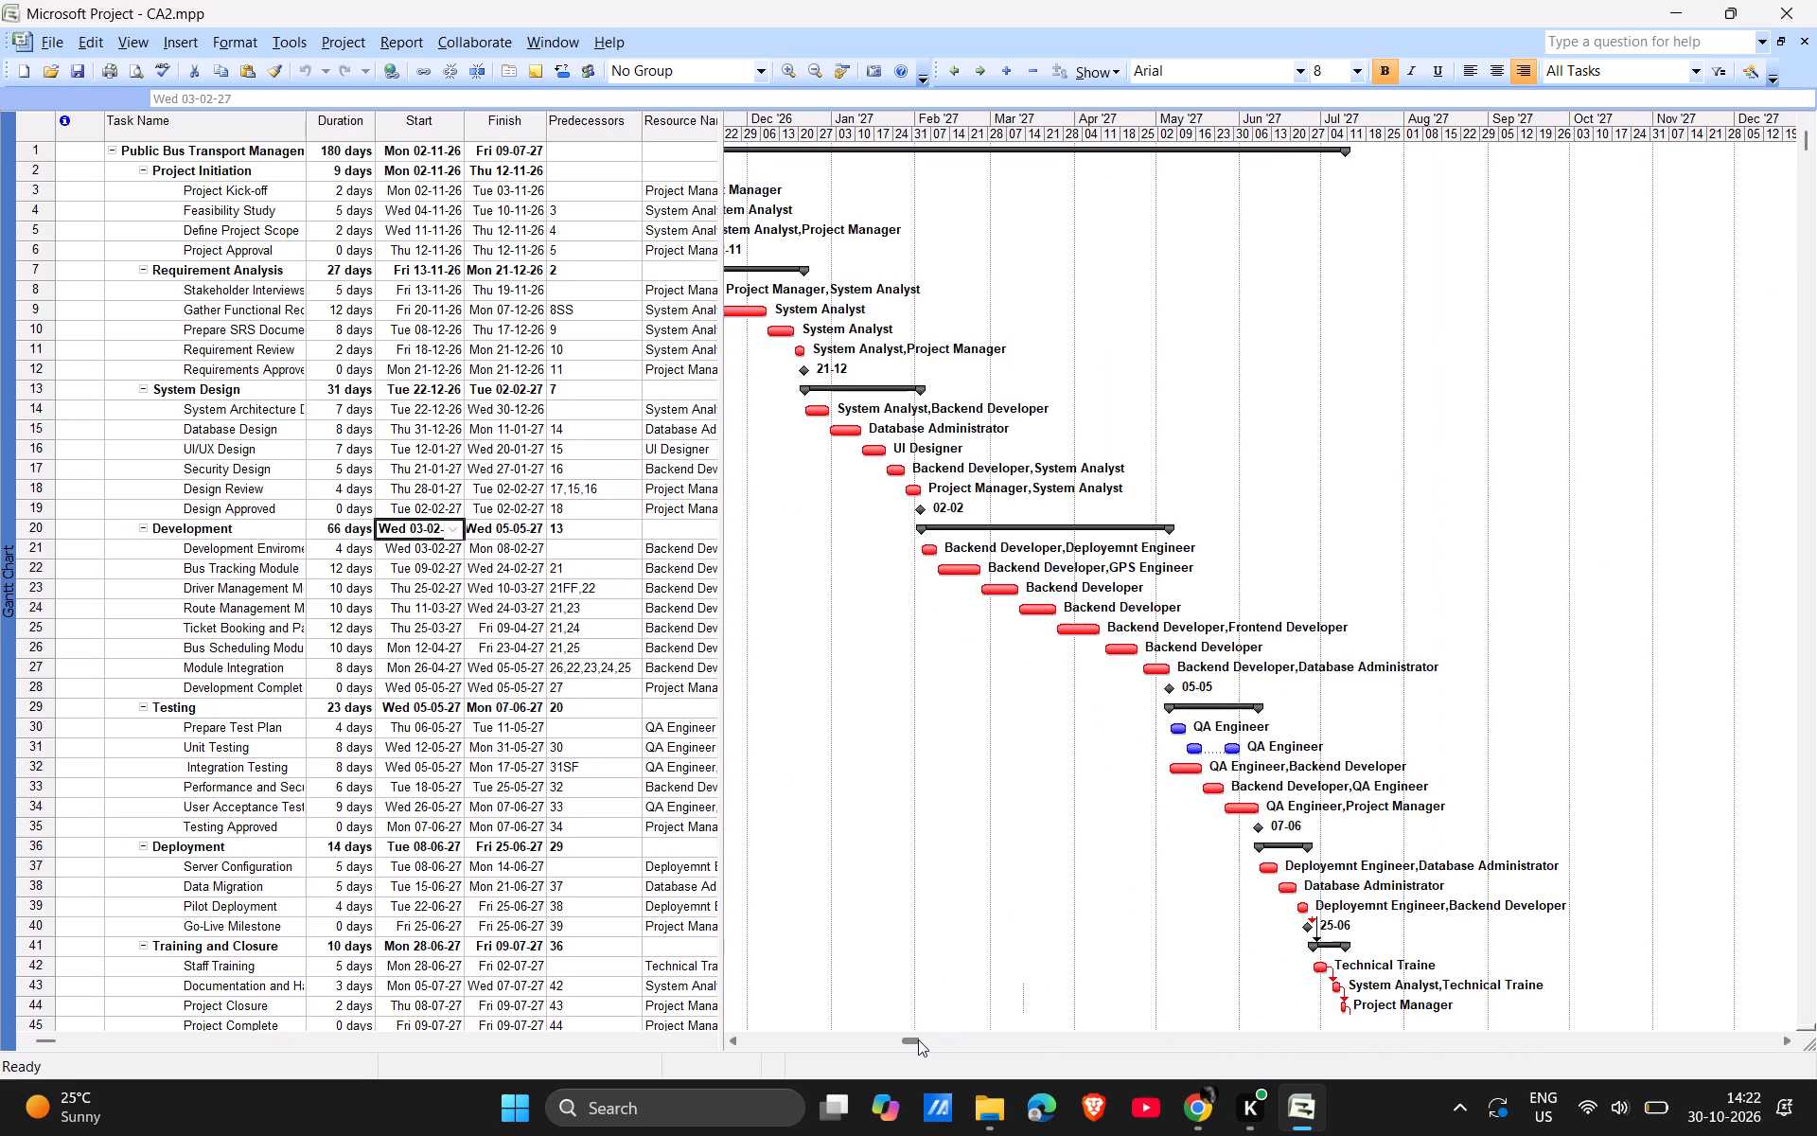
pyautogui.moveTo(912, 1038); pyautogui.dragTo(870, 1035)
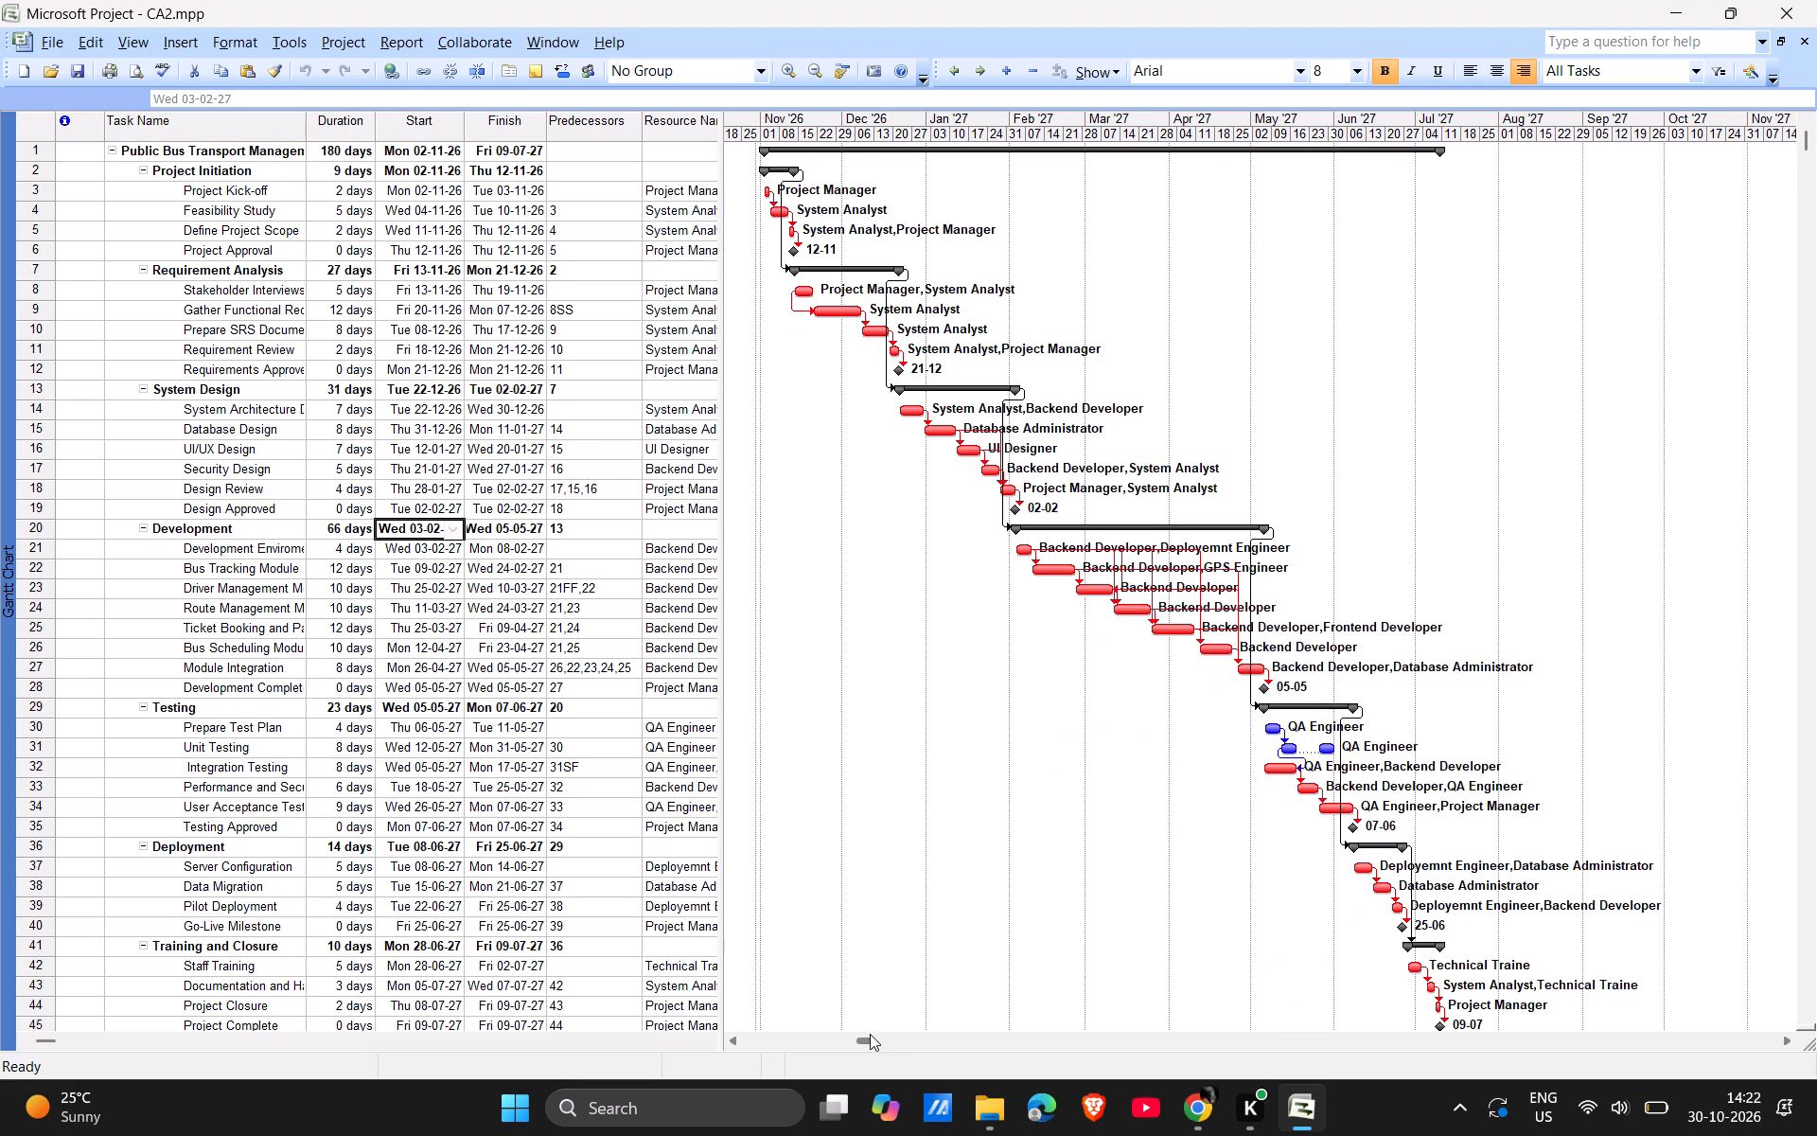
pyautogui.moveTo(869, 1038); pyautogui.dragTo(844, 1037)
pyautogui.scroll(1, 928, 905)
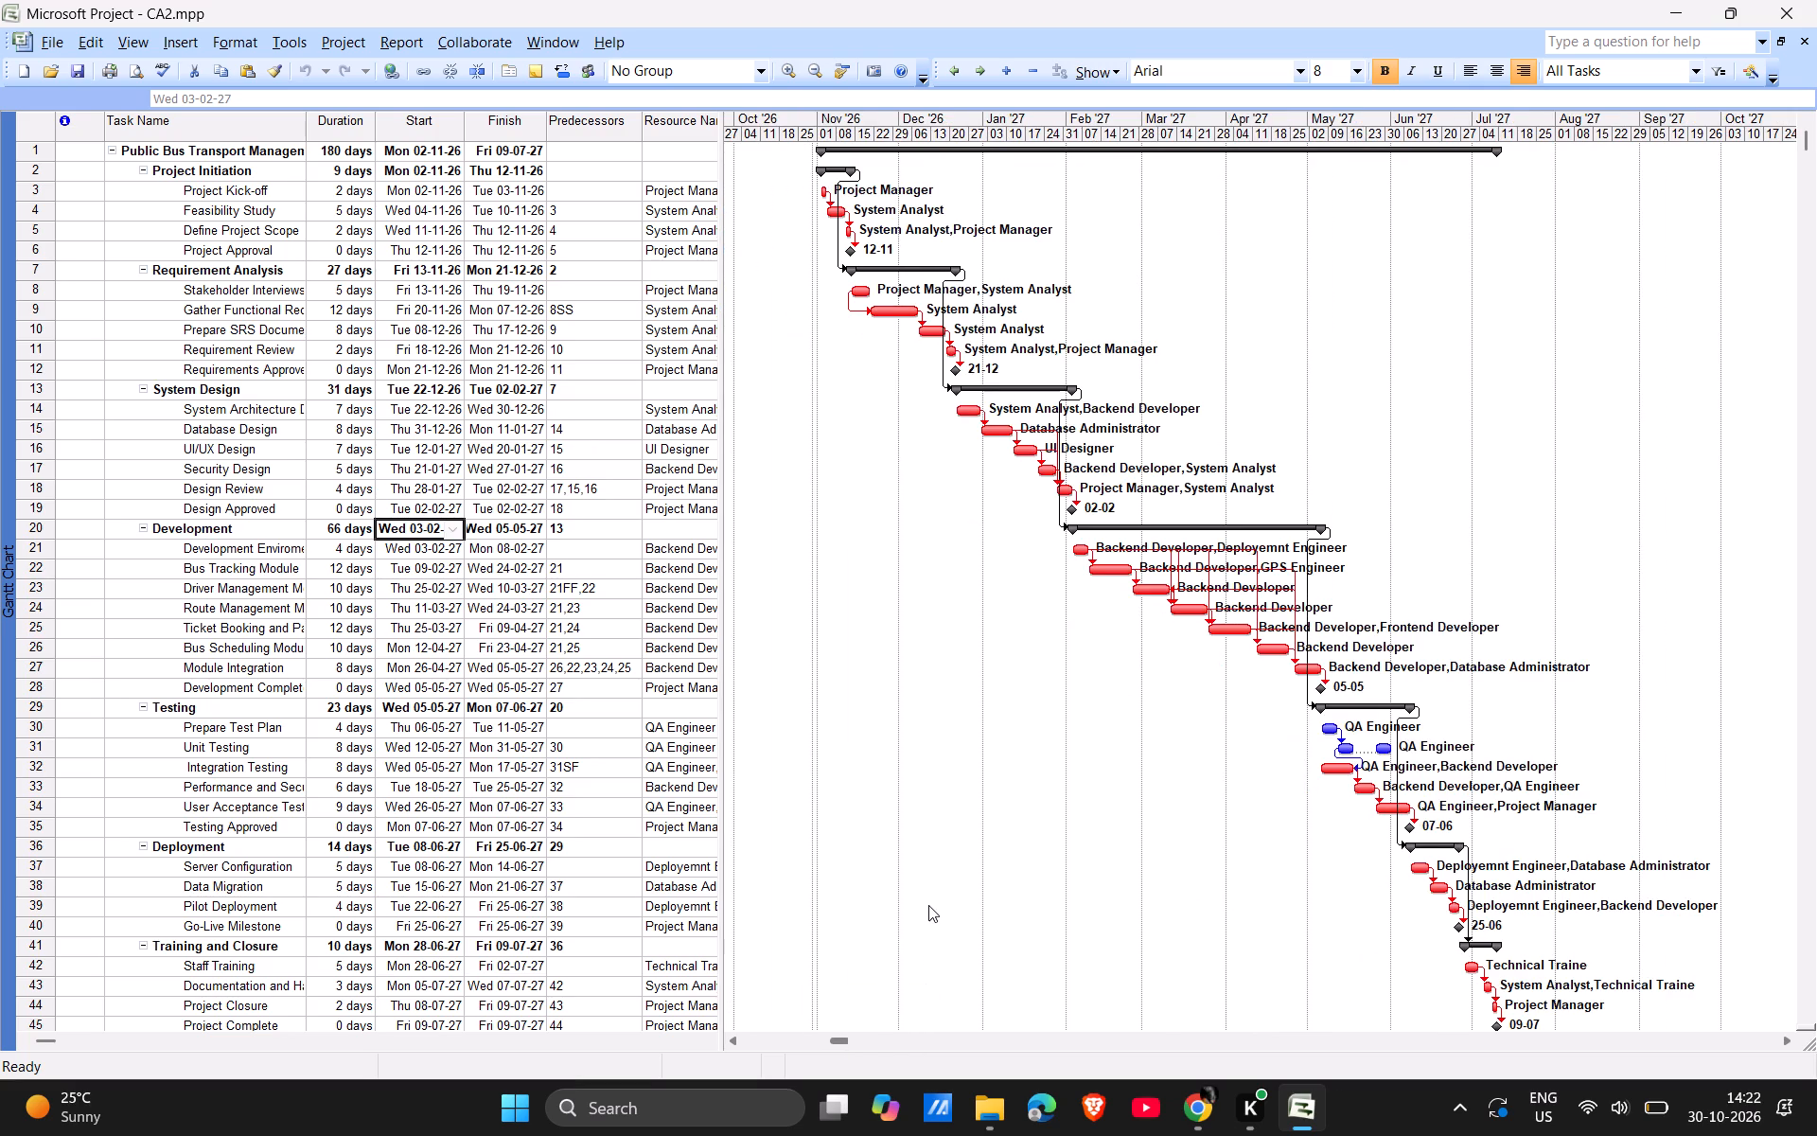
pyautogui.scroll(1, 928, 905)
pyautogui.moveTo(836, 1038); pyautogui.dragTo(821, 1038)
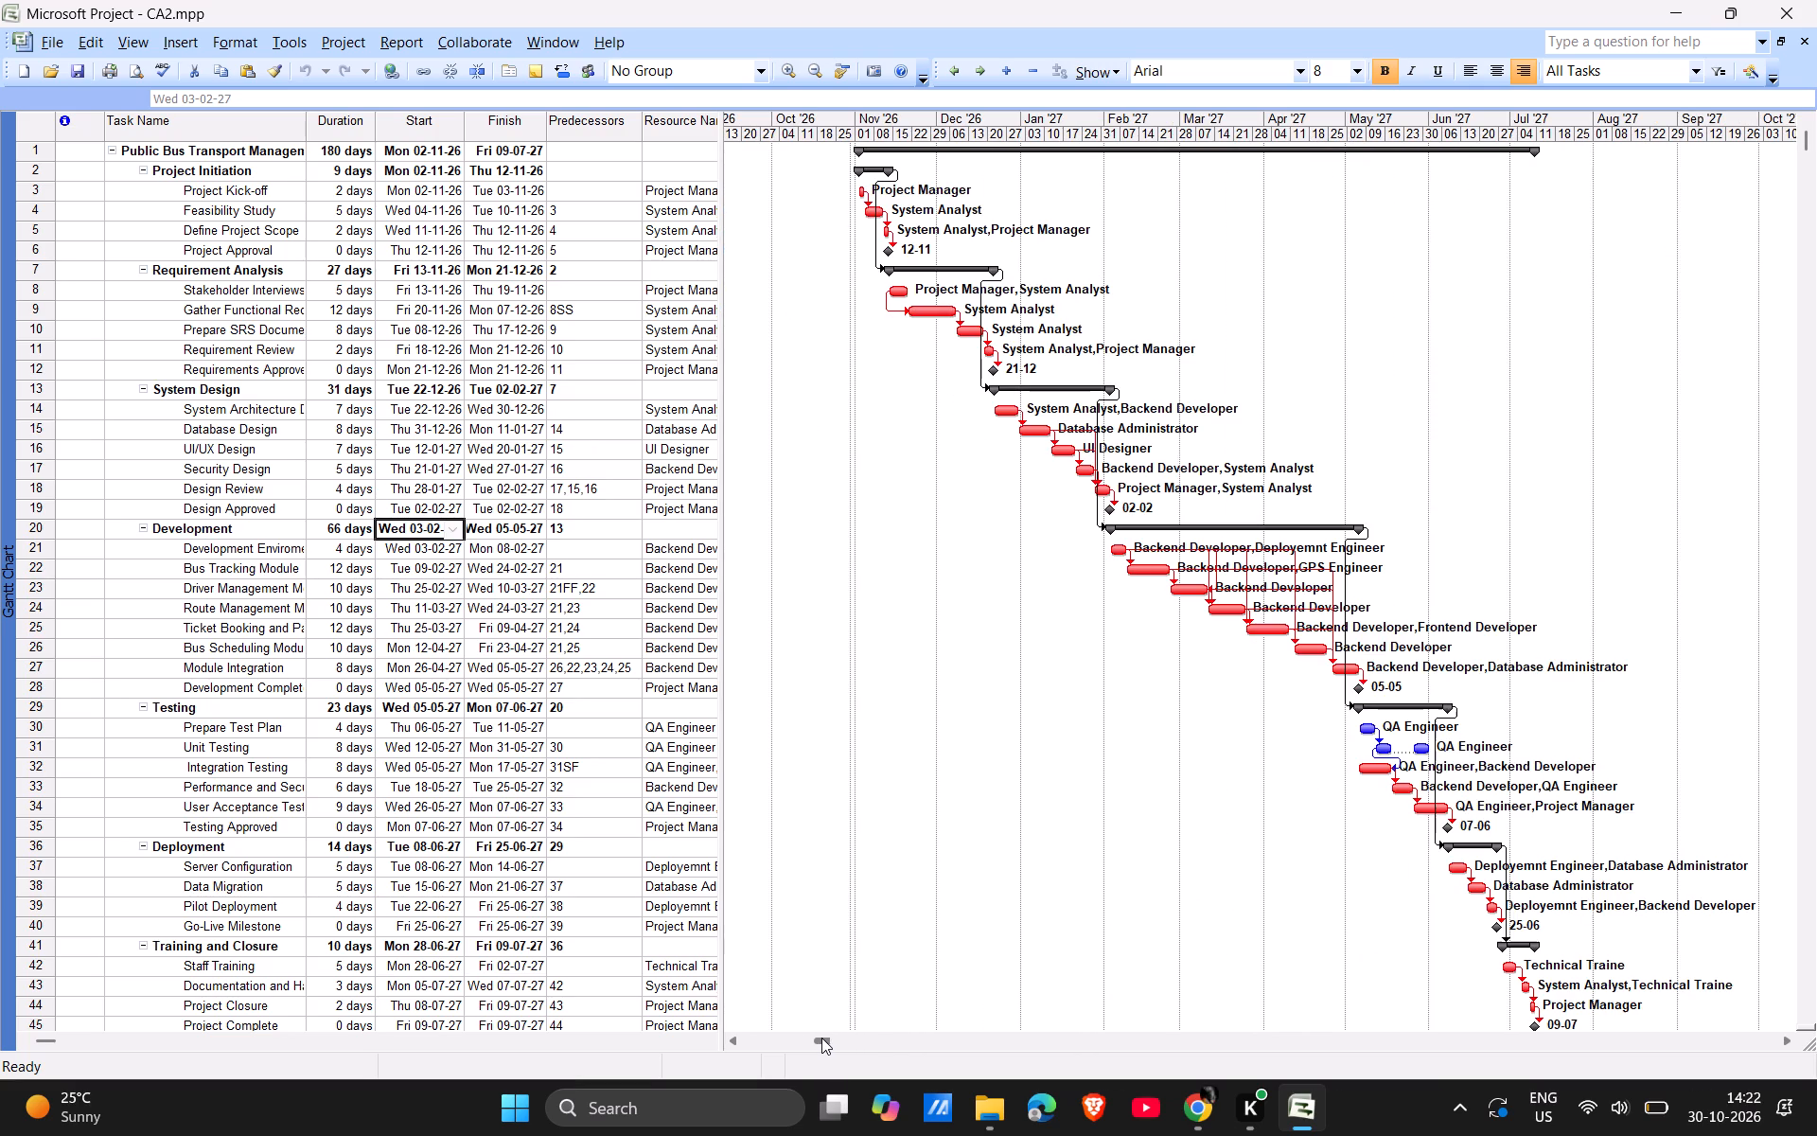
pyautogui.moveTo(826, 1039); pyautogui.dragTo(787, 1037)
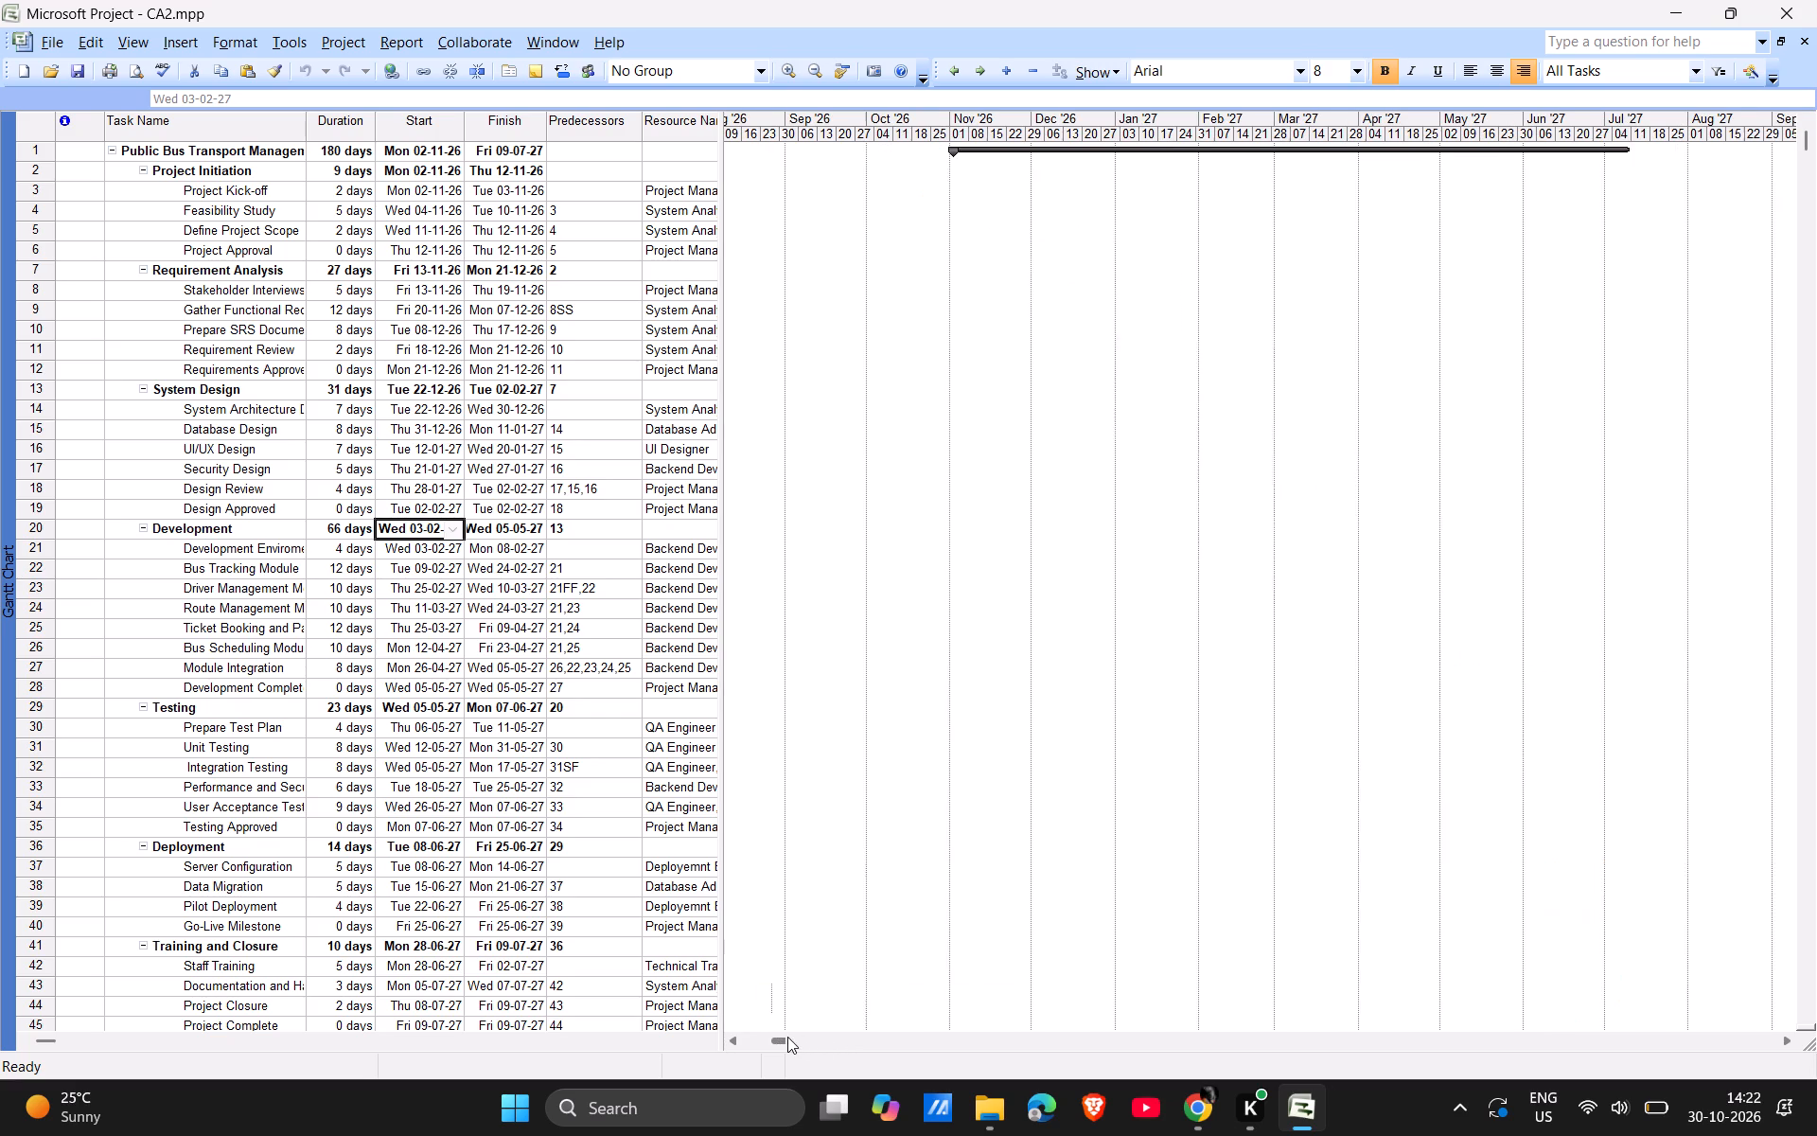
pyautogui.moveTo(777, 1040); pyautogui.dragTo(791, 1038)
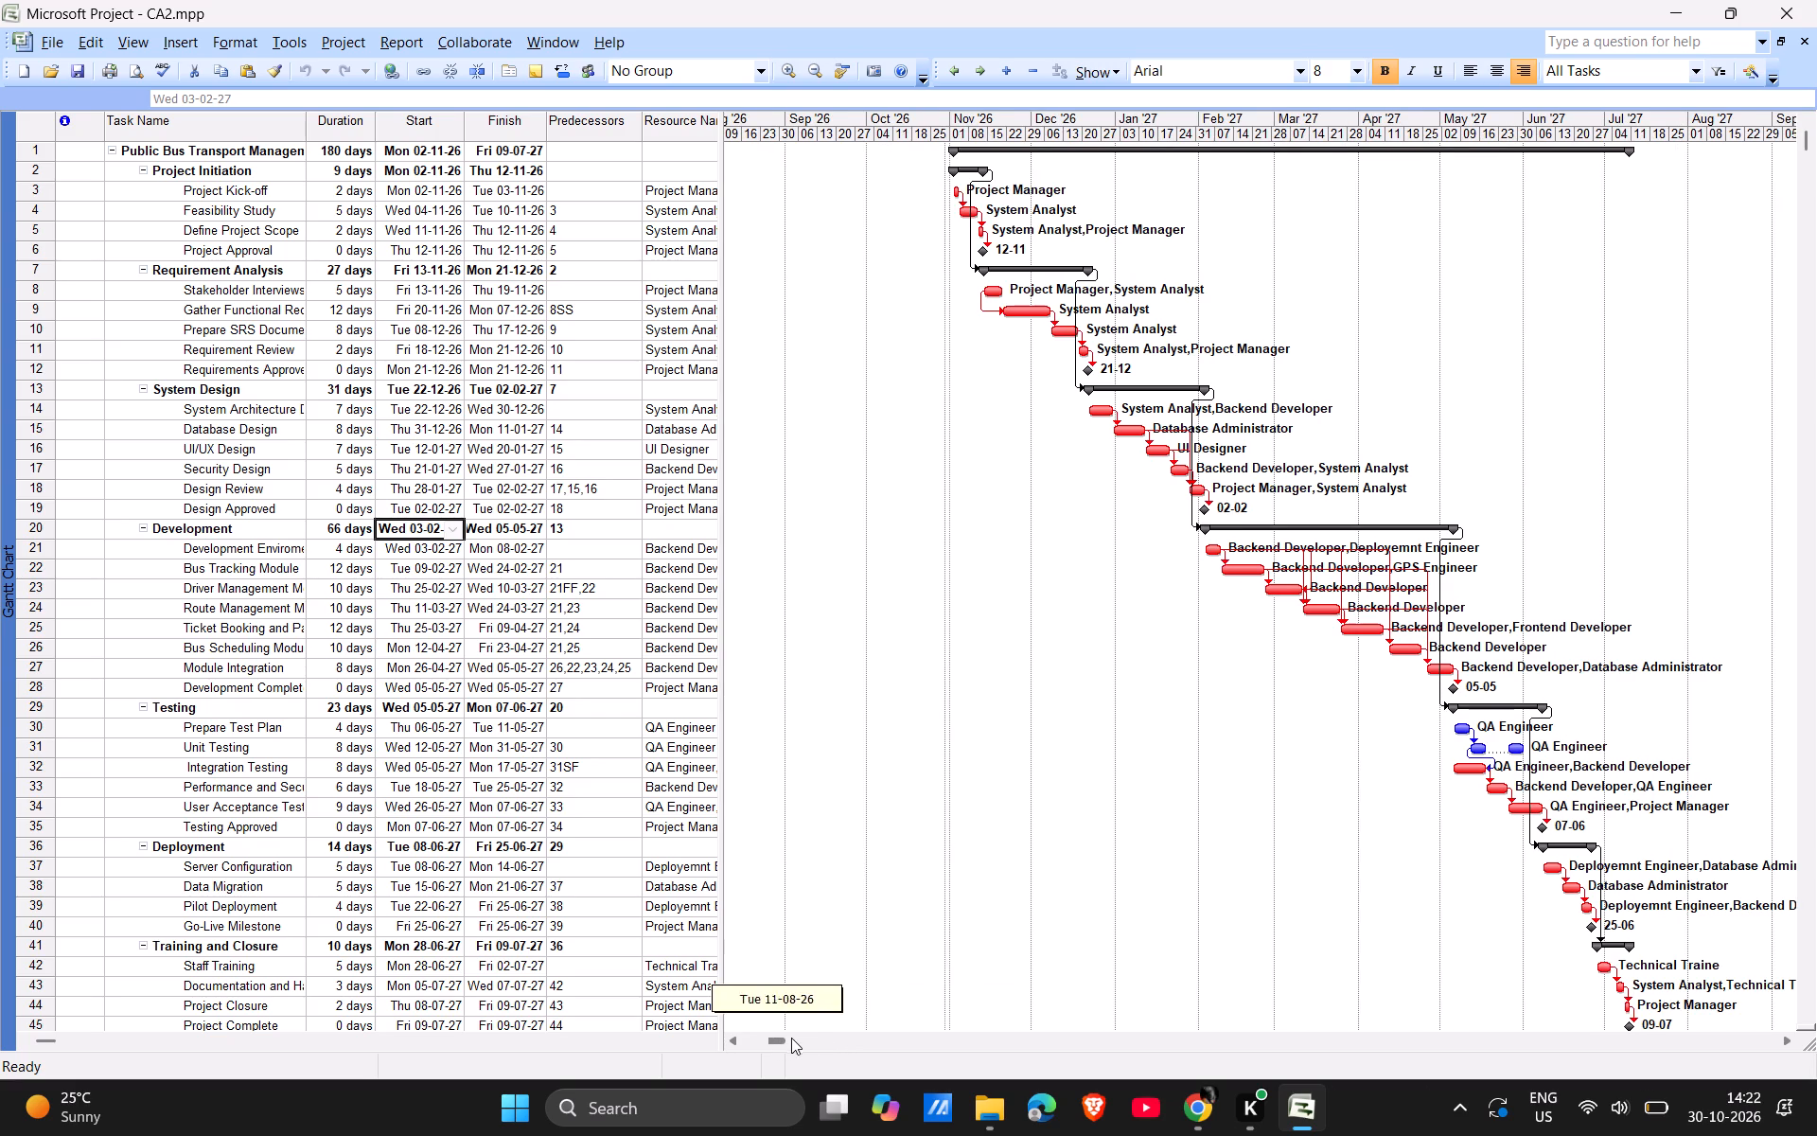
# Reposition the Gantt chart's timeline so the schedule begins at November 2026 with all task bars in view, and save CA2.mpp.
pyautogui.moveTo(791, 1038); pyautogui.dragTo(812, 1035)
pyautogui.moveTo(809, 1035); pyautogui.dragTo(849, 1029)
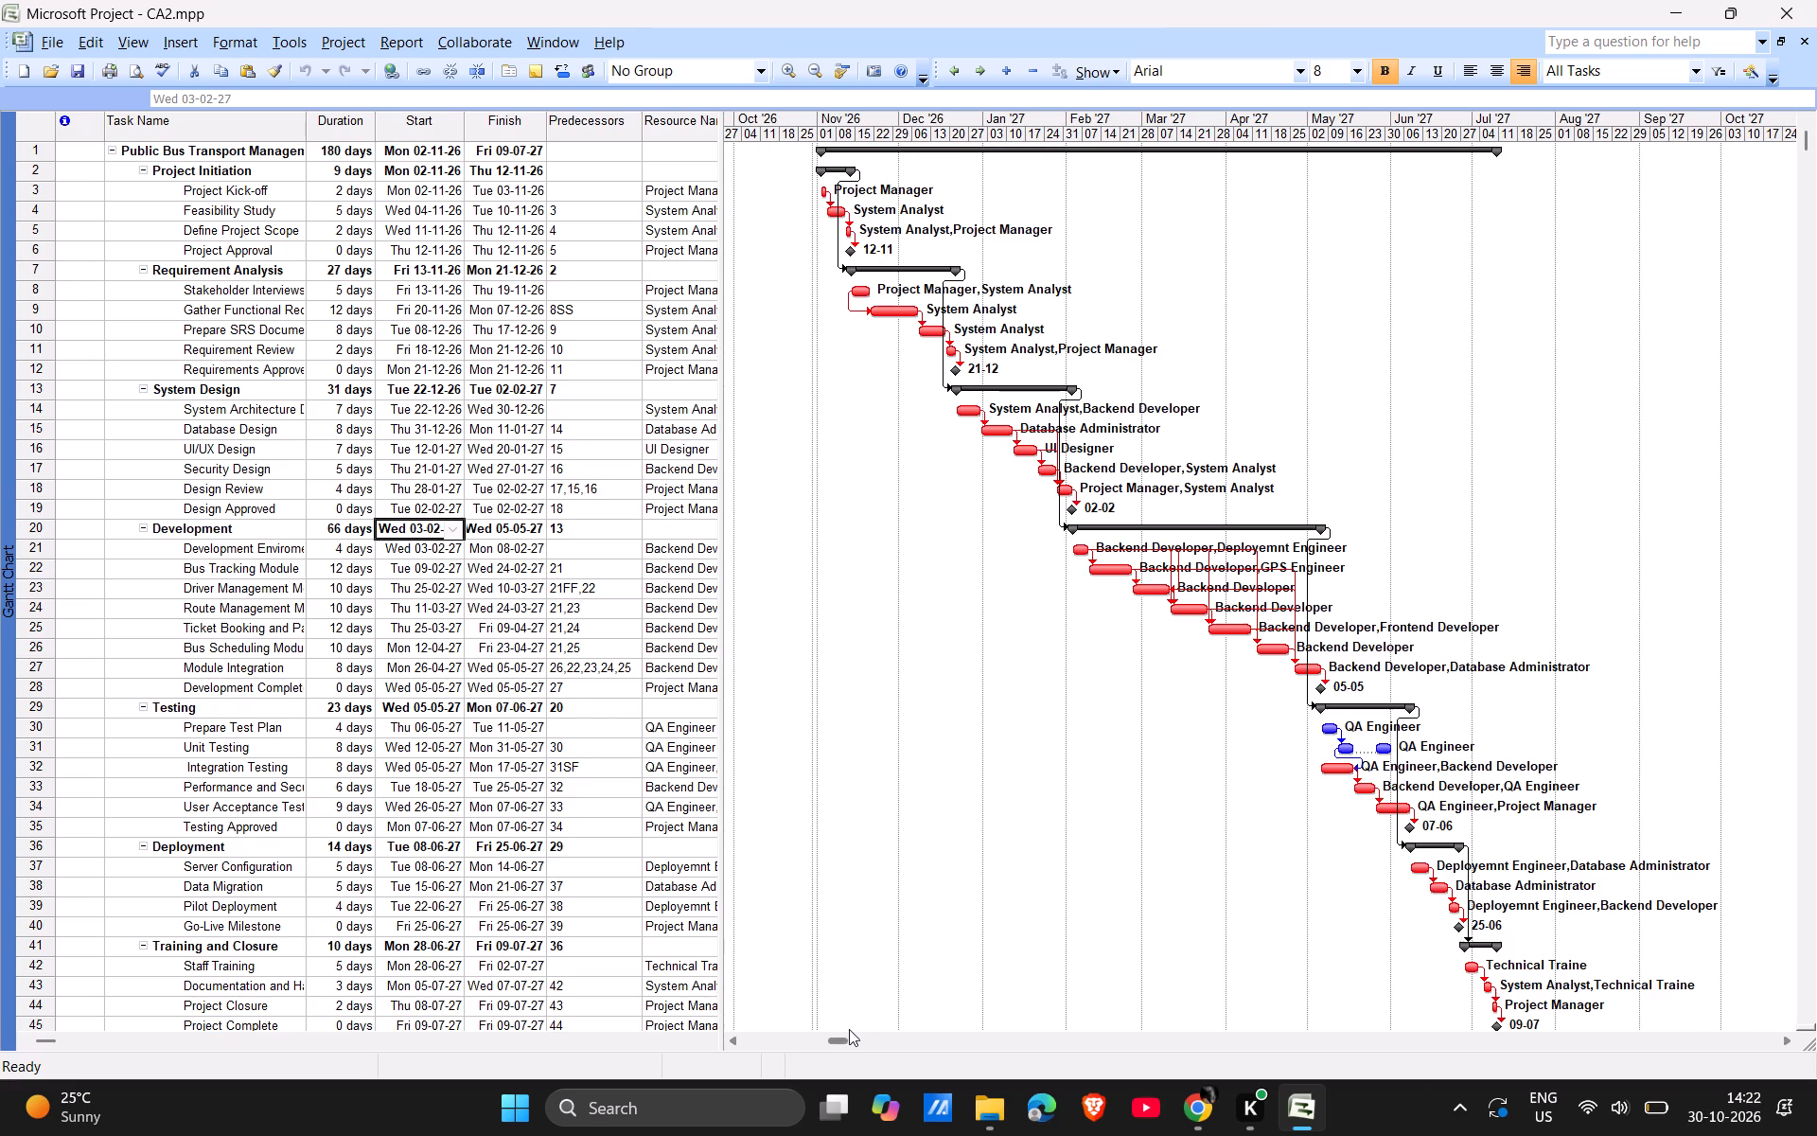
pyautogui.moveTo(850, 1041); pyautogui.dragTo(860, 1040)
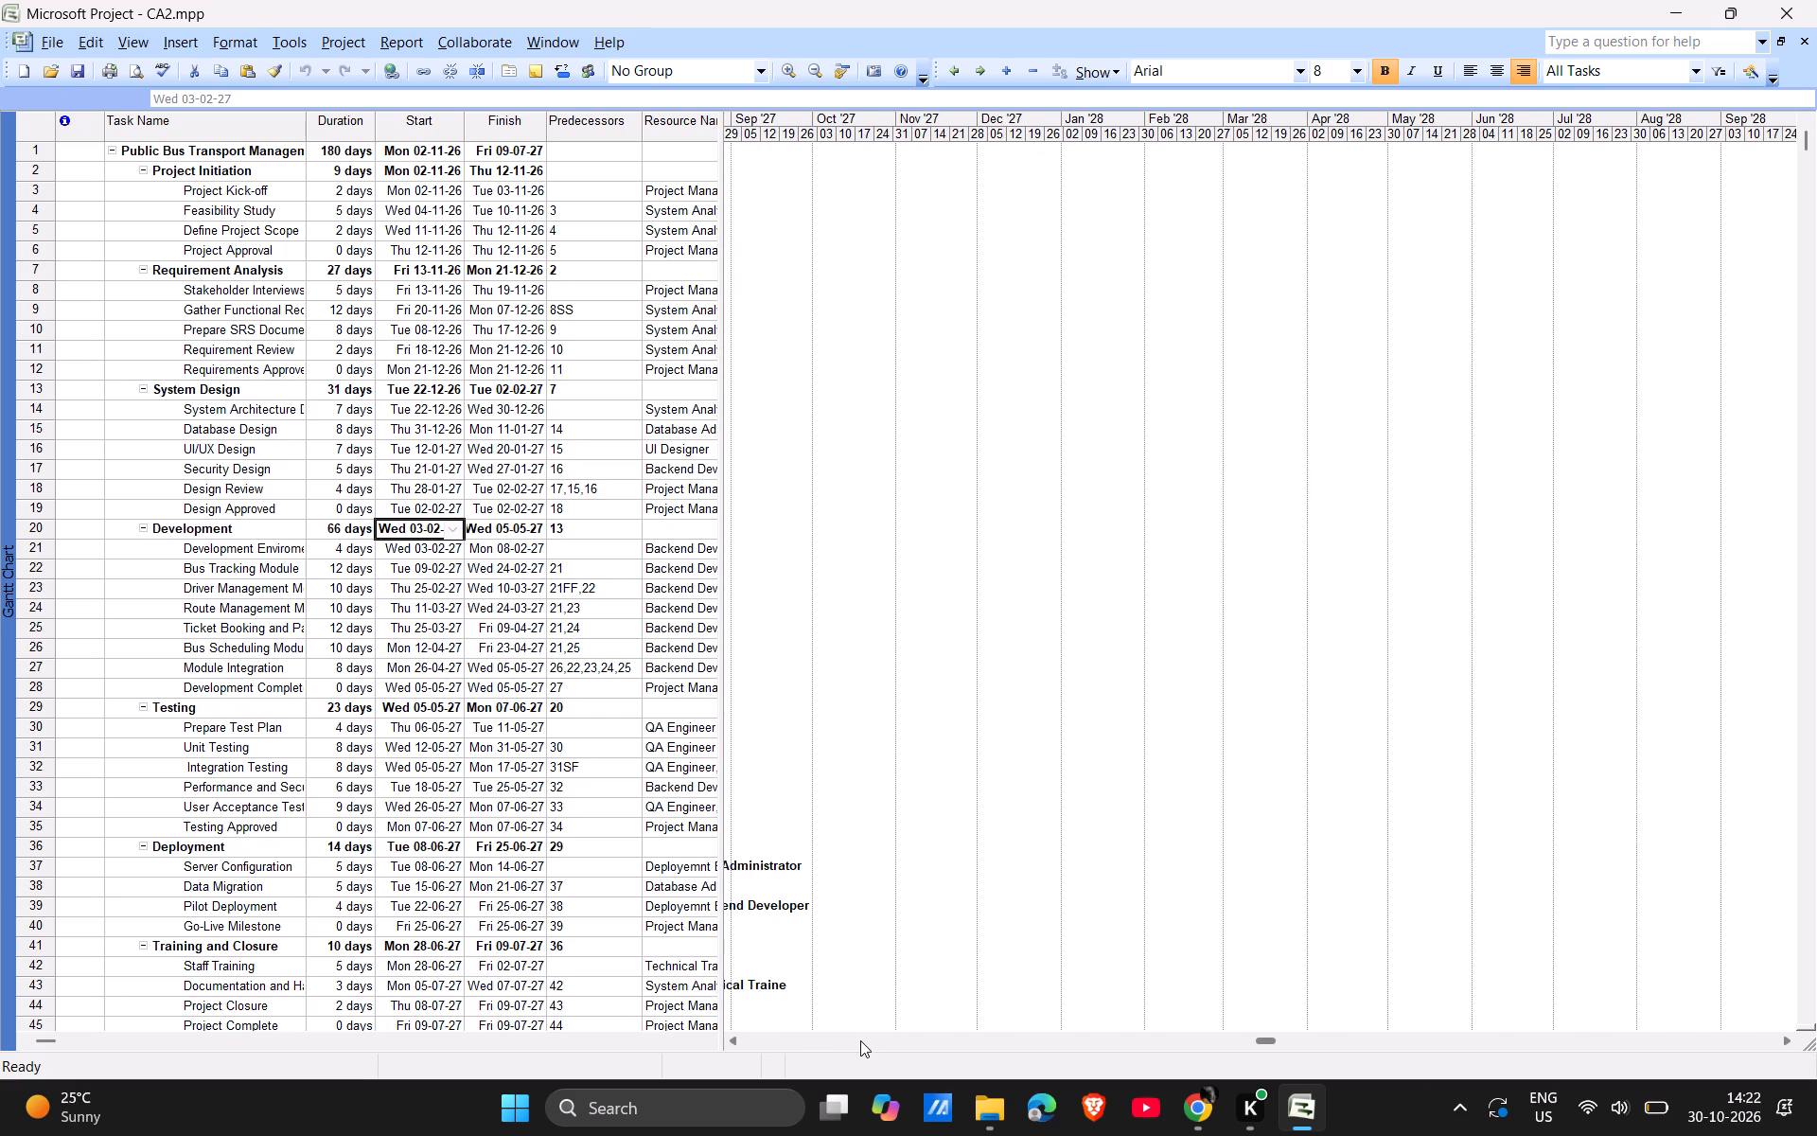
pyautogui.moveTo(1271, 1041); pyautogui.dragTo(1119, 1051)
pyautogui.moveTo(1107, 1043); pyautogui.dragTo(1065, 1043)
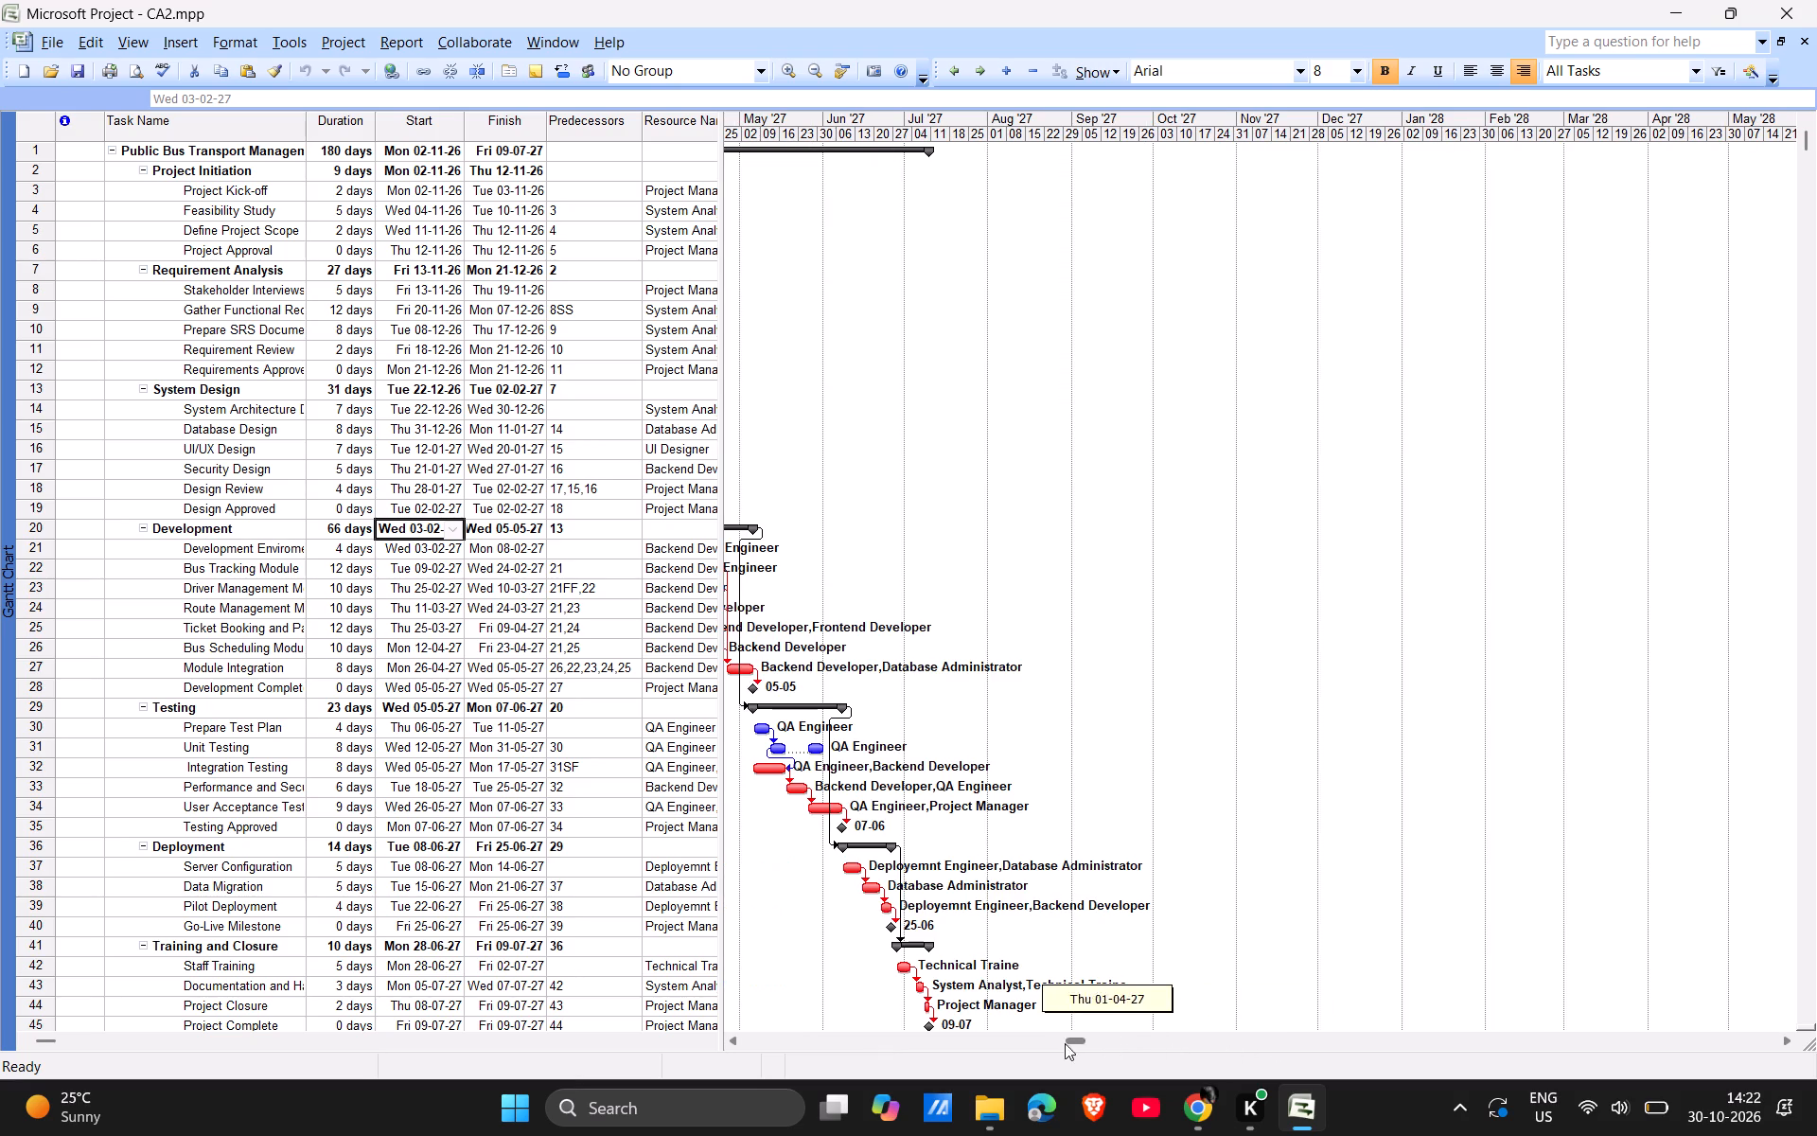
pyautogui.moveTo(1065, 1043); pyautogui.dragTo(857, 1026)
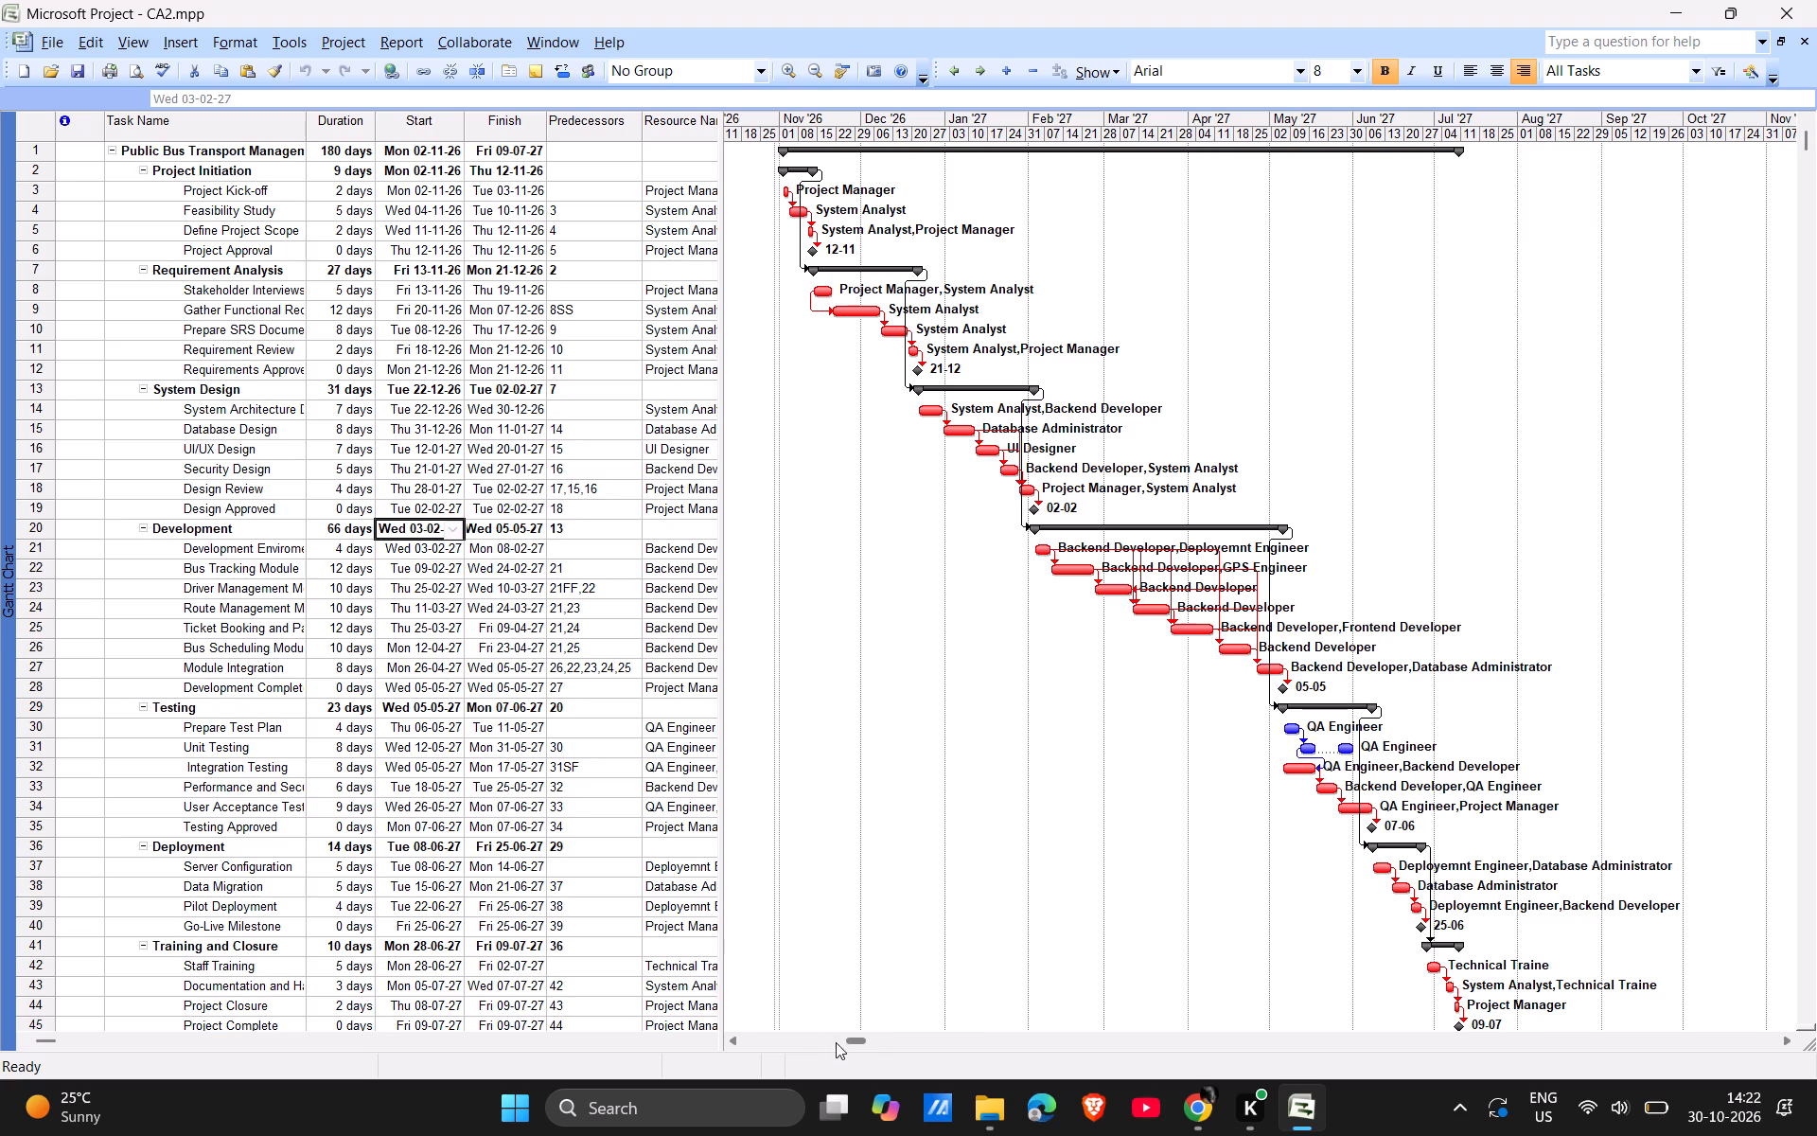
pyautogui.moveTo(849, 1041); pyautogui.dragTo(866, 1040)
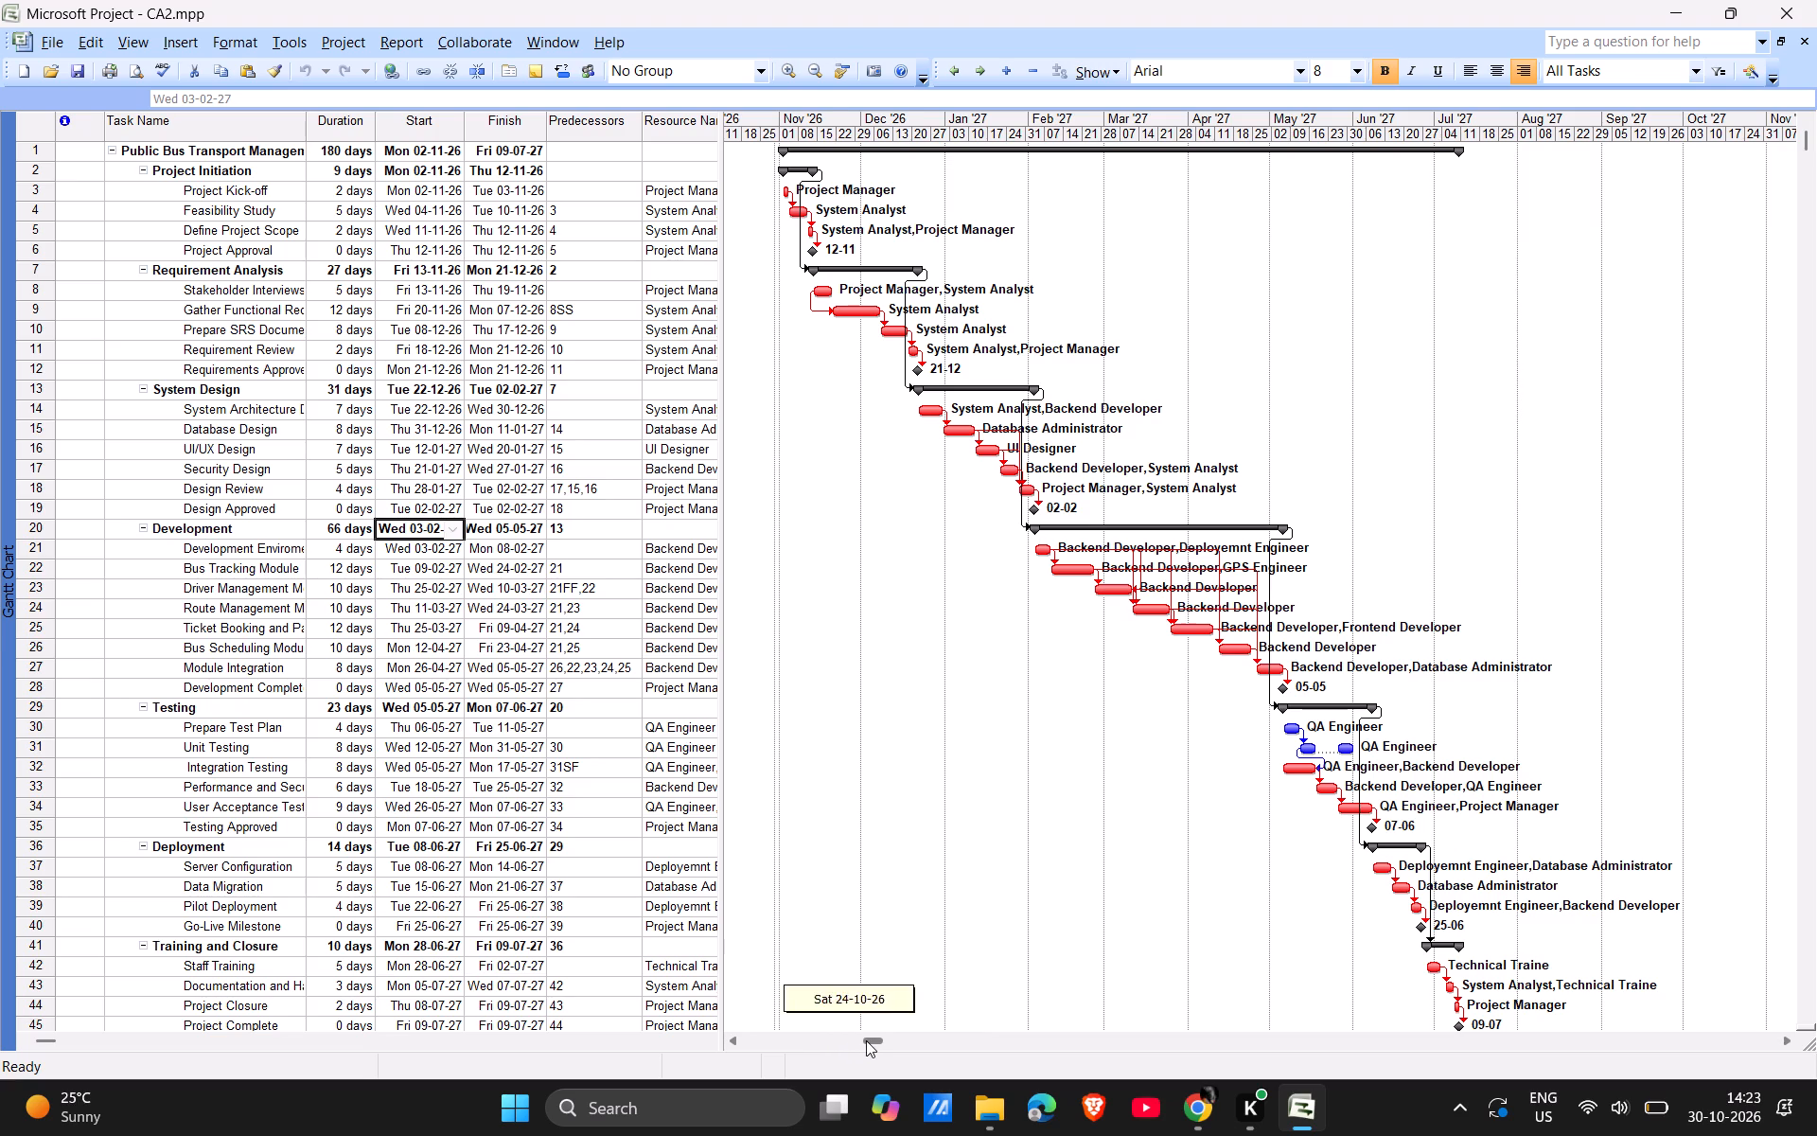
pyautogui.moveTo(866, 1040); pyautogui.dragTo(866, 1039)
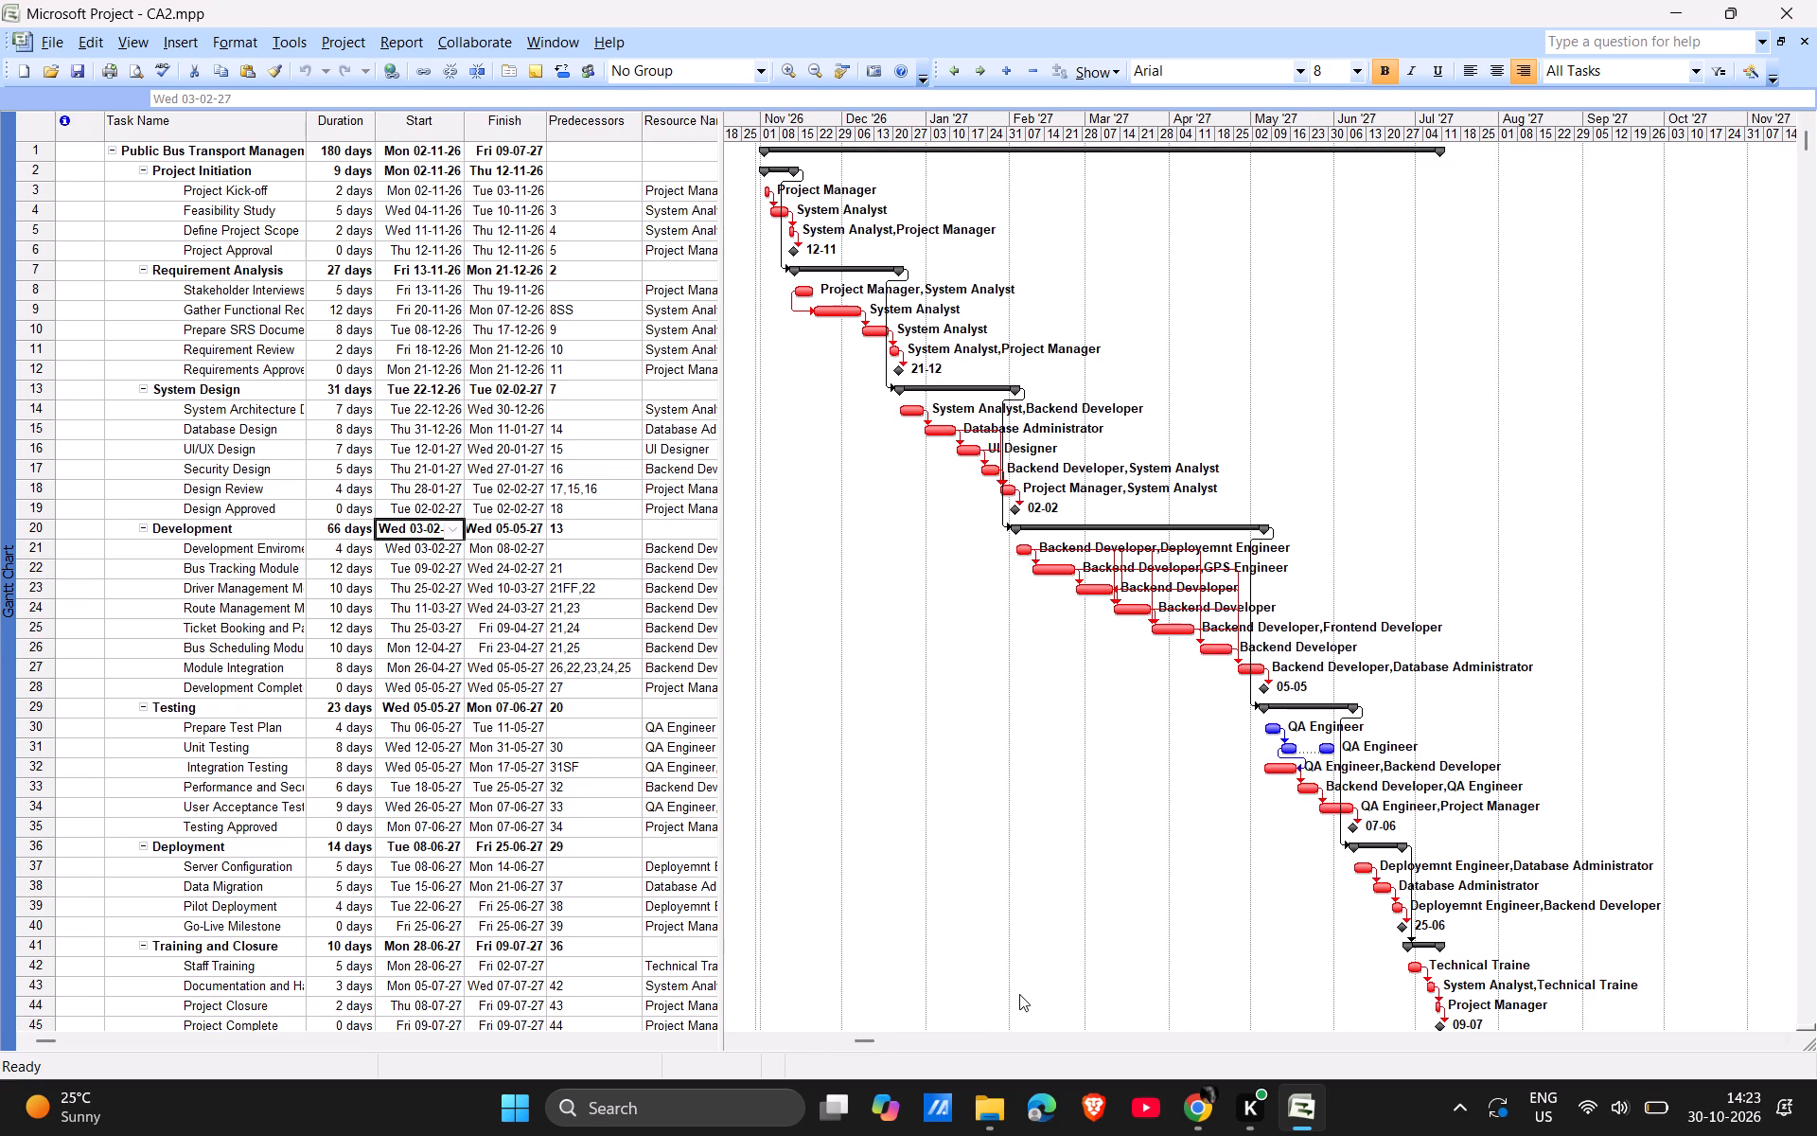
pyautogui.hotkey('ctrl', 's')
pyautogui.hotkey('ctrl', 's')
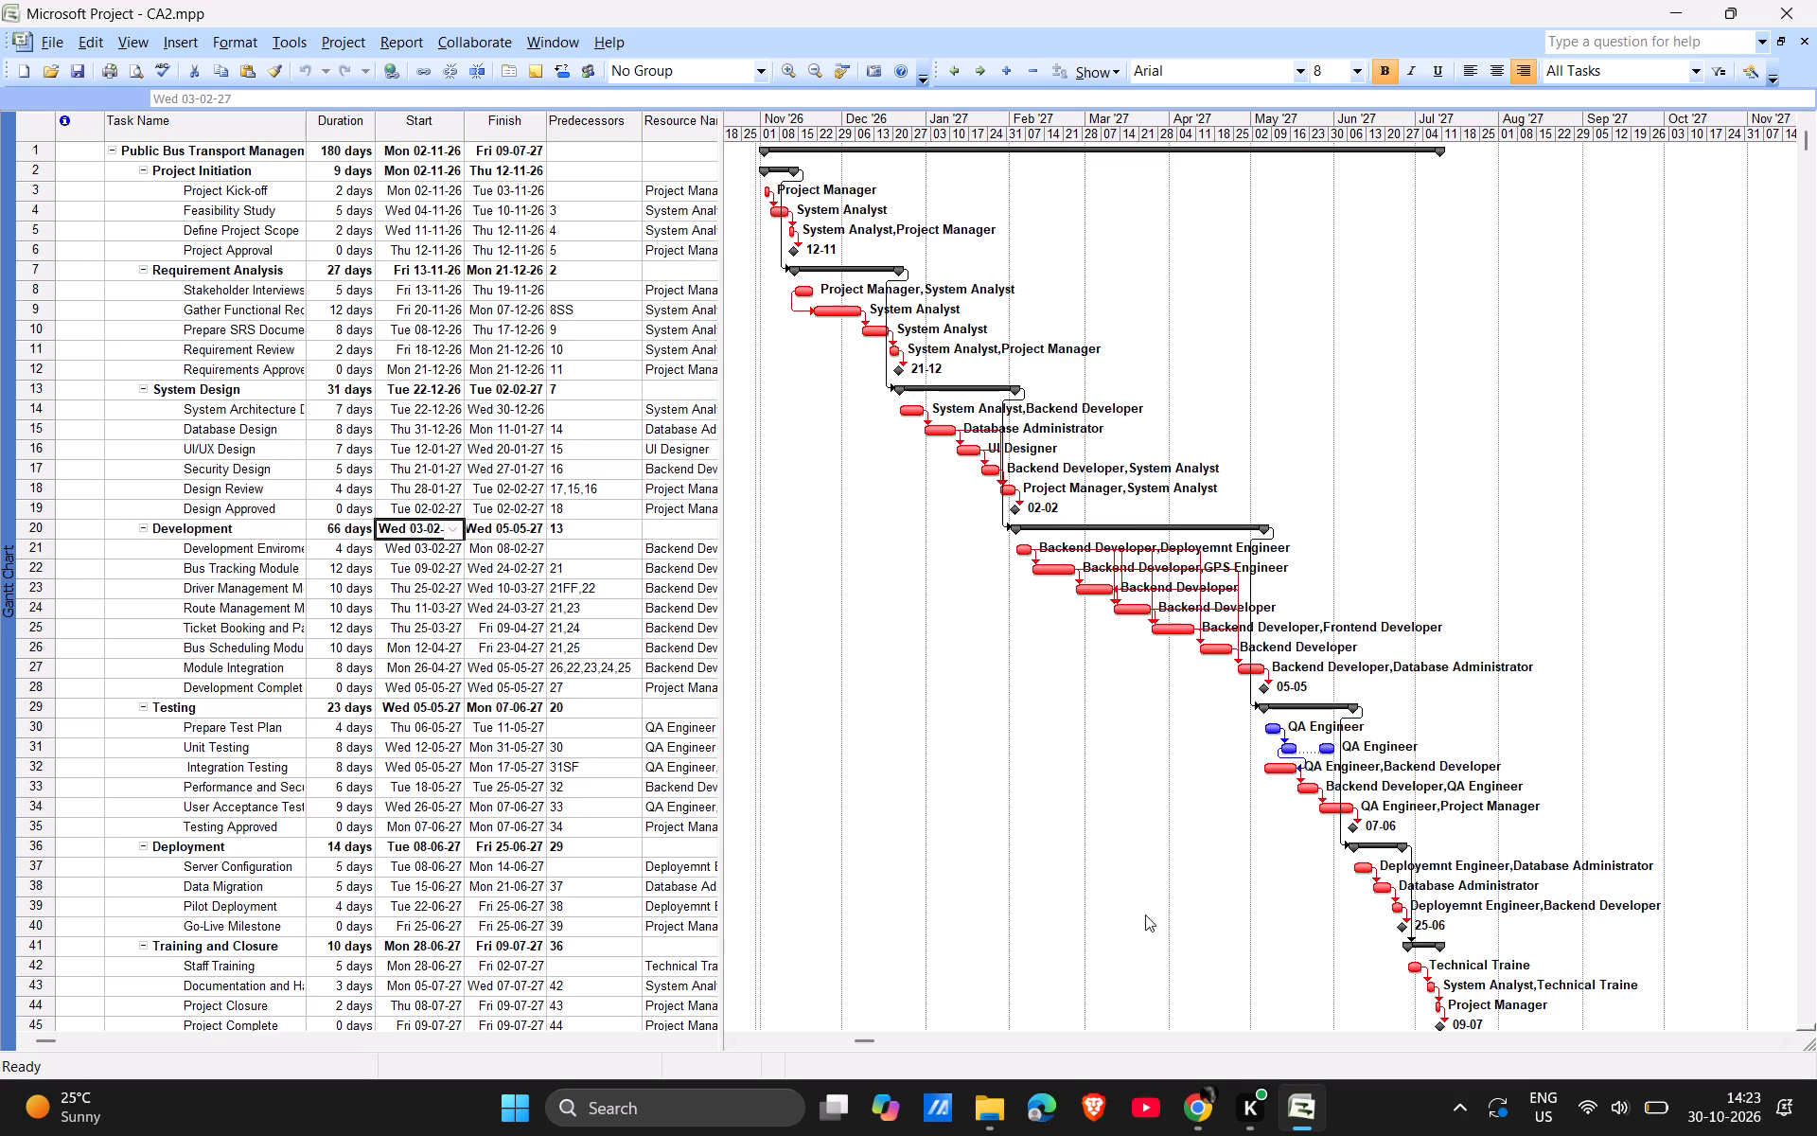
# Switch to Chrome and close the SPMCA2.pdf preview.
pyautogui.click(1207, 1100)
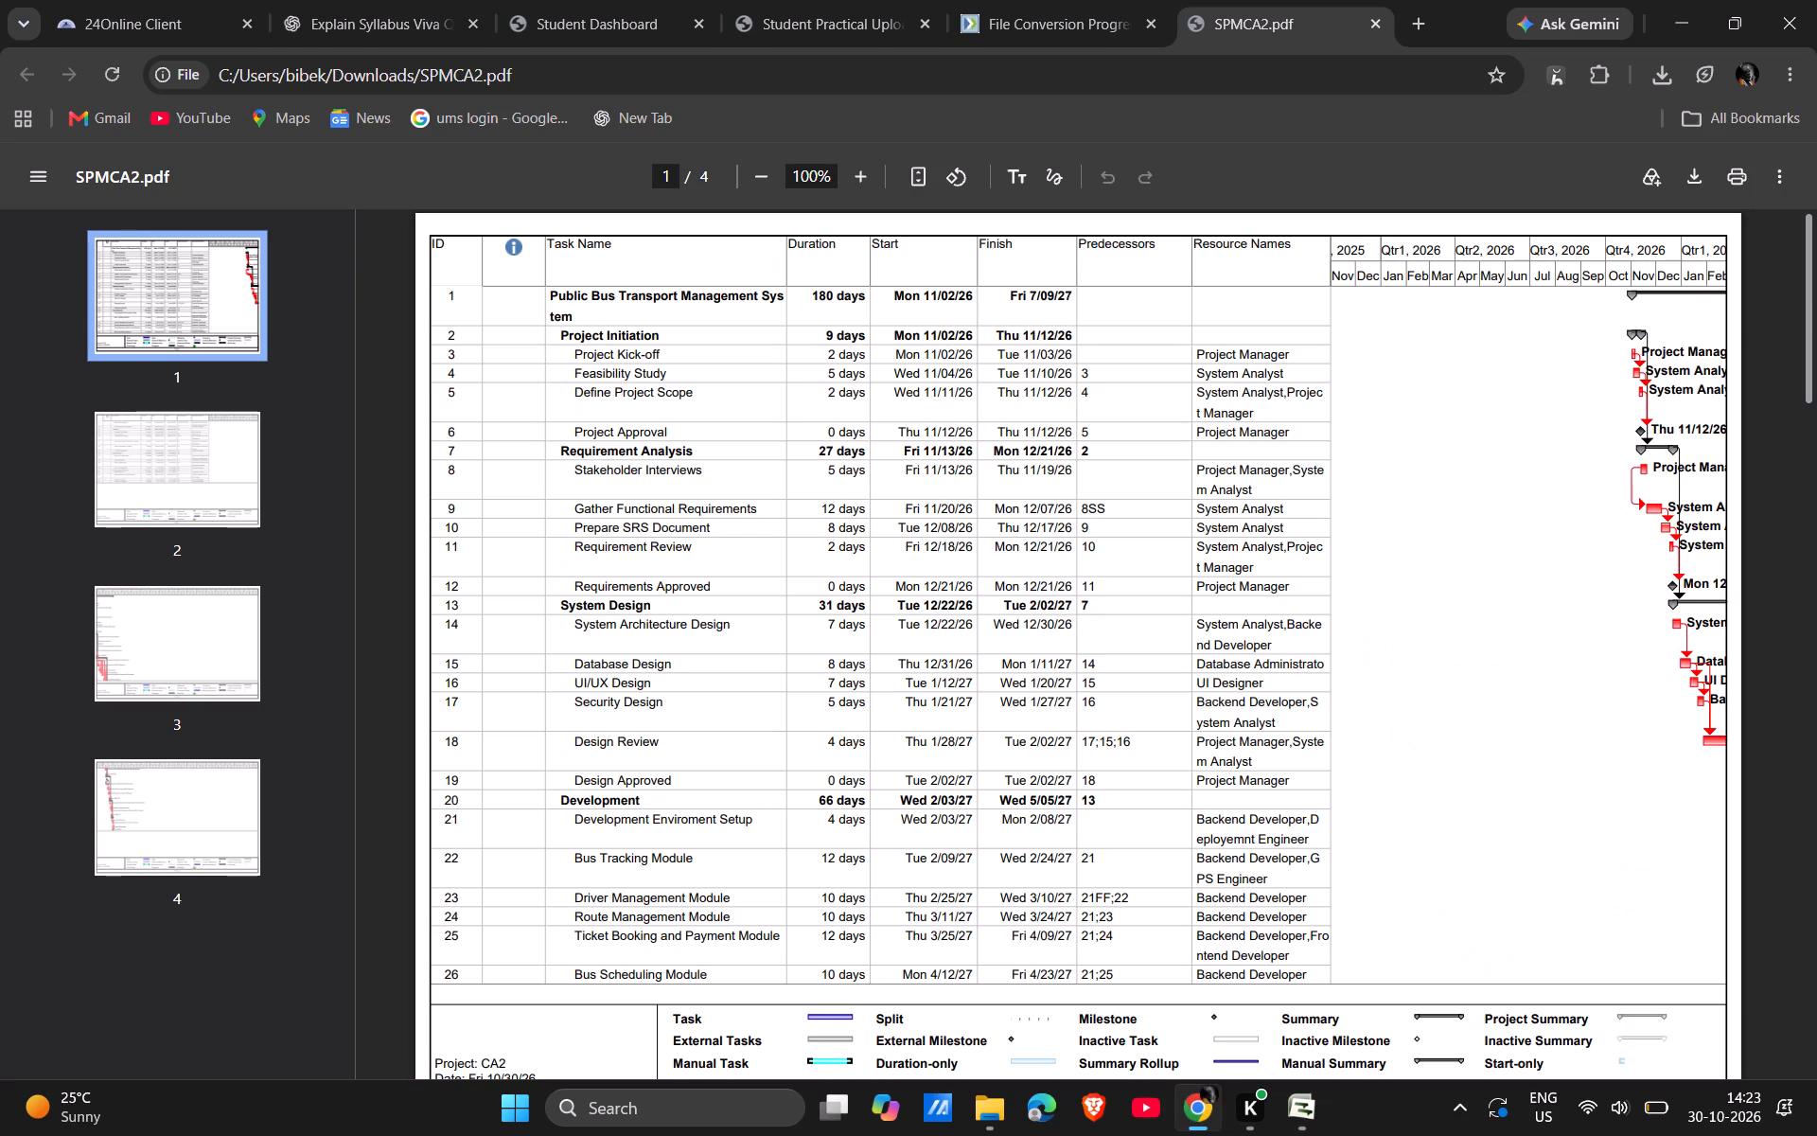
pyautogui.click(1377, 18)
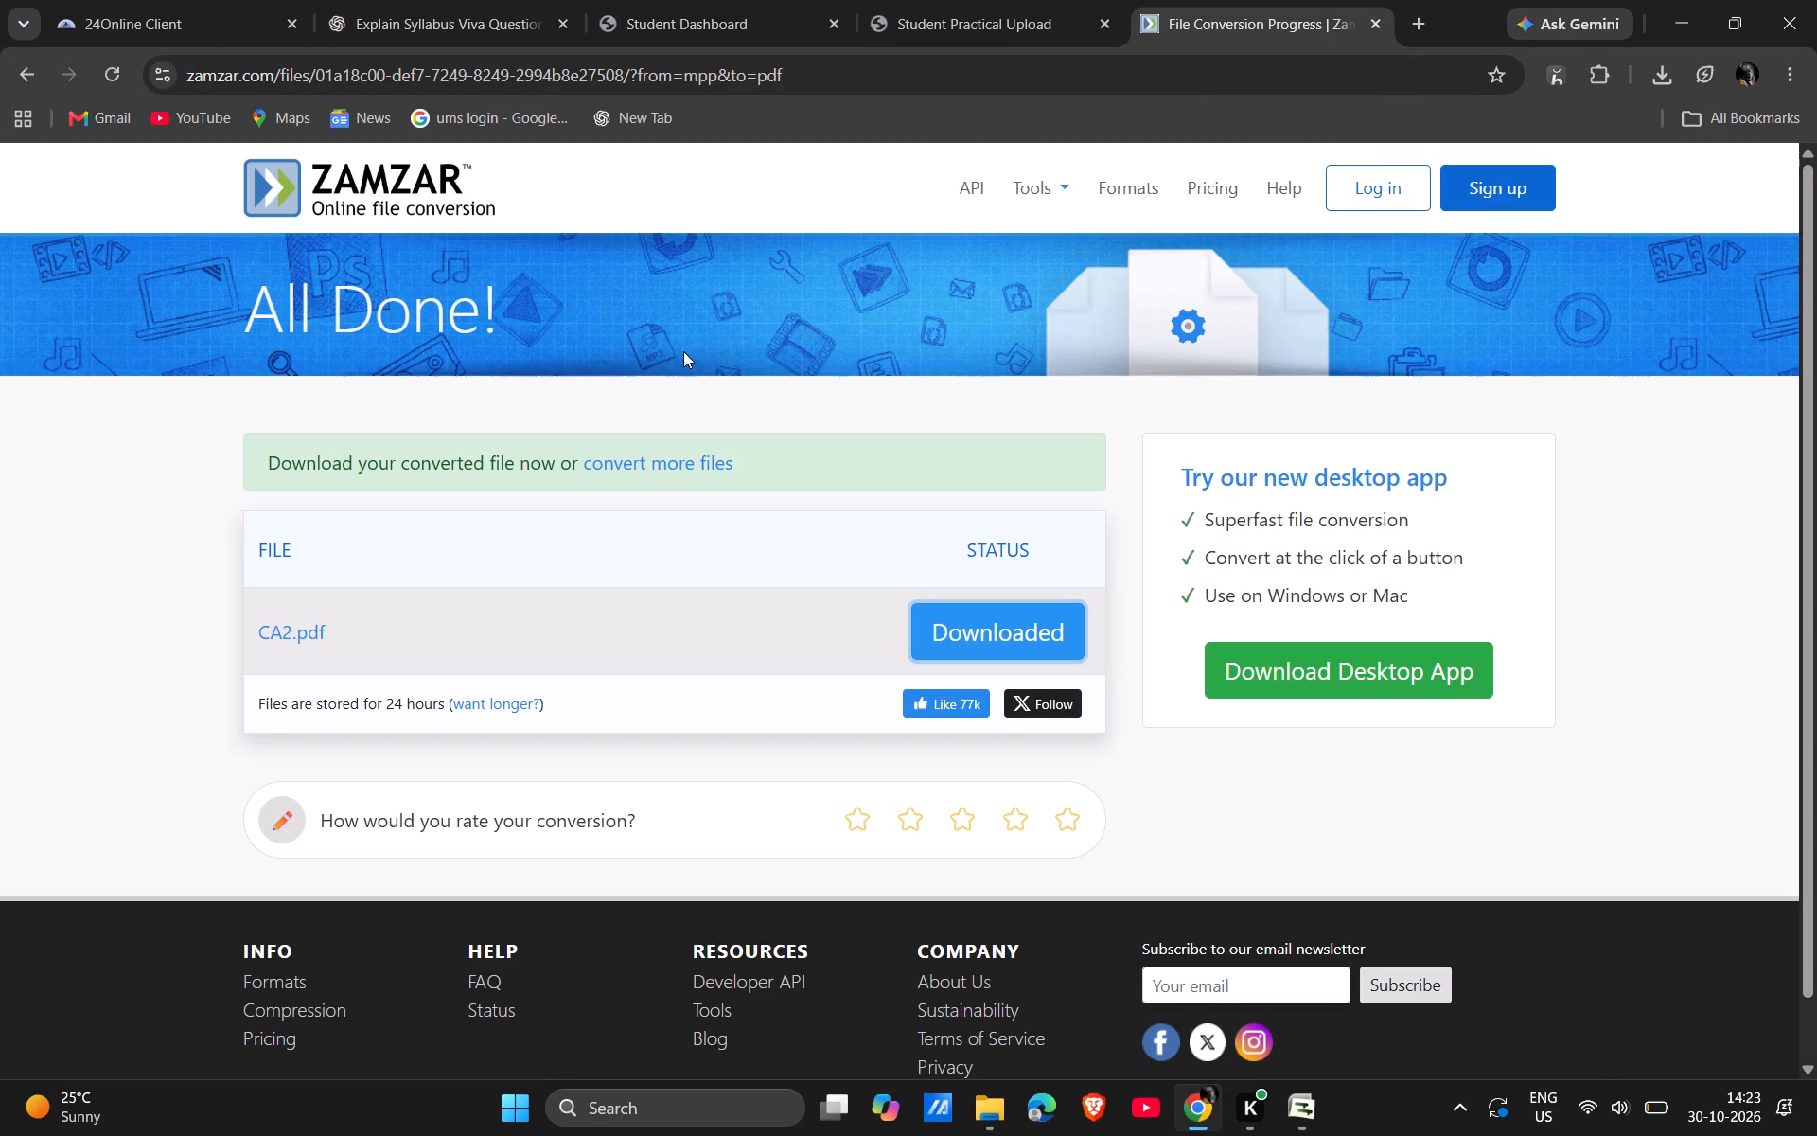
# Switch to the Downloads folder in File Explorer, dismissing any interruption, and delete the outdated SPMCA2.pdf.
pyautogui.click(997, 1108)
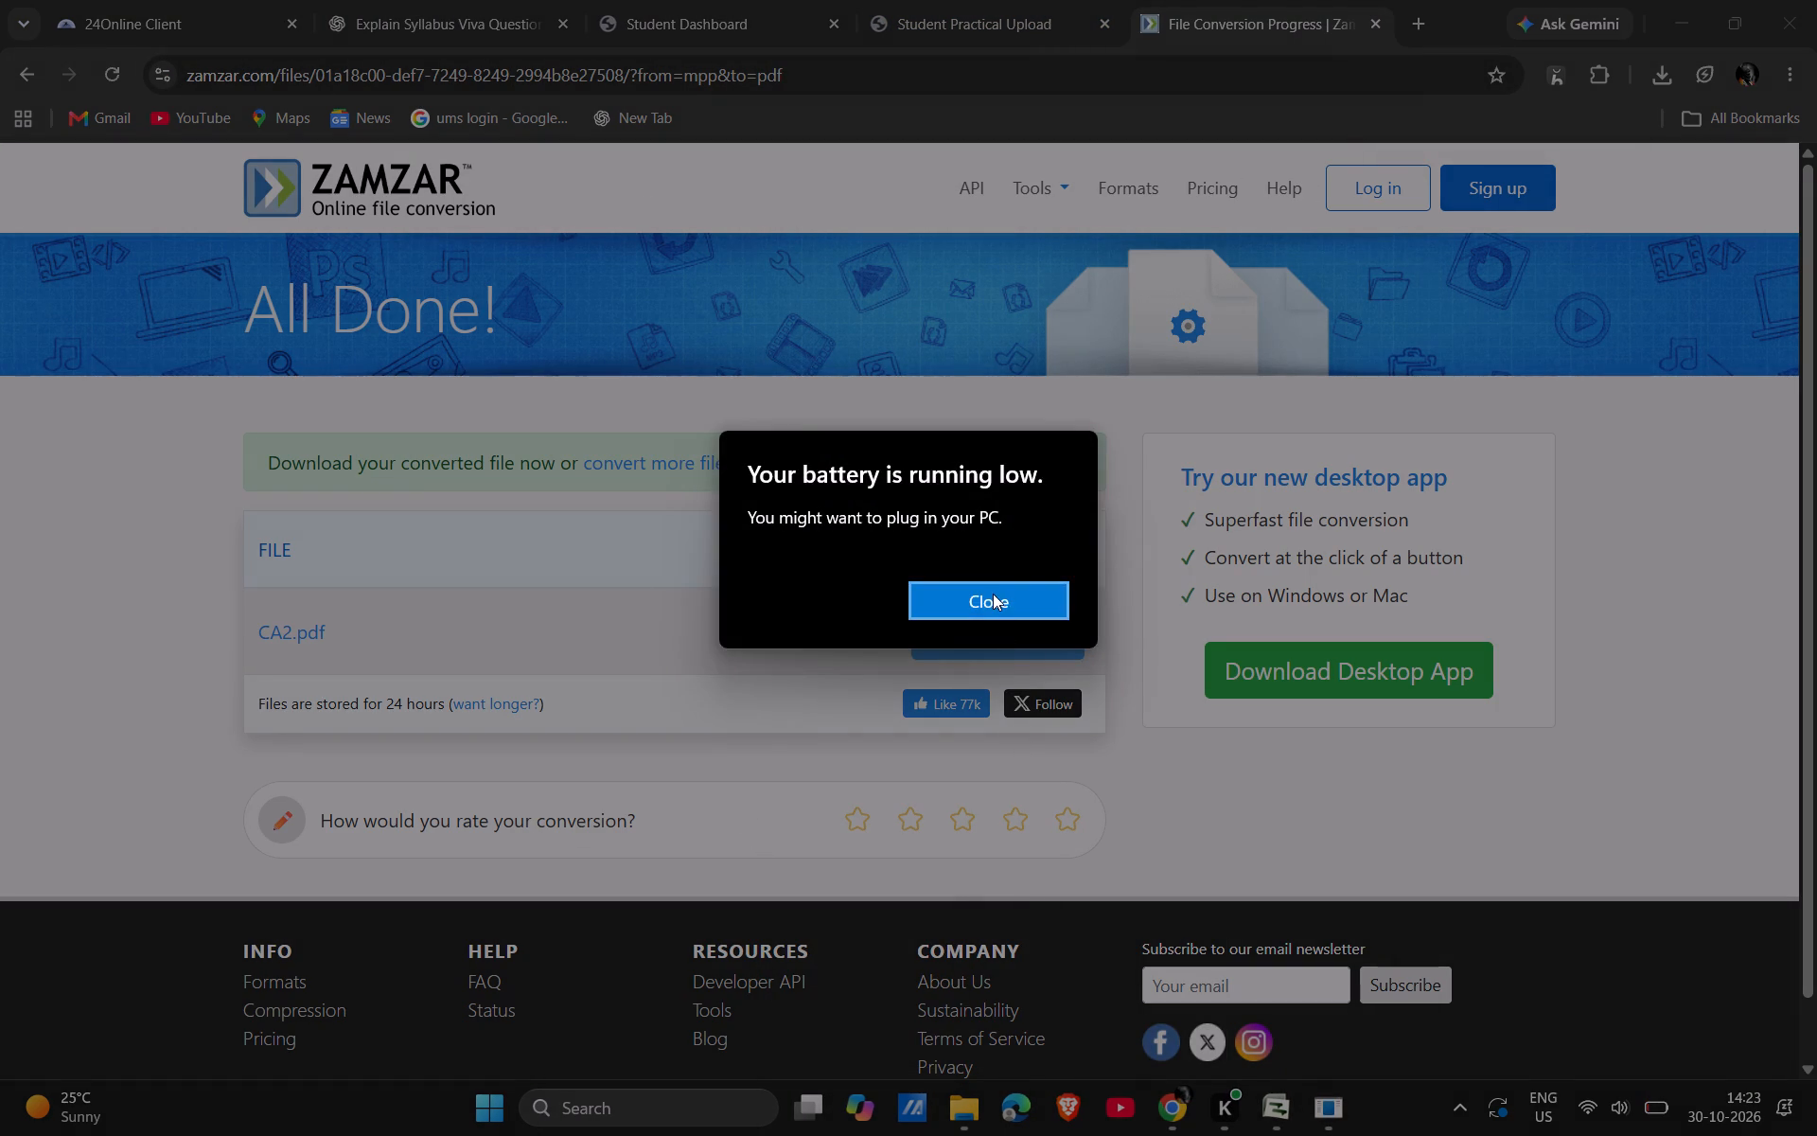
pyautogui.click(993, 594)
pyautogui.click(1004, 1116)
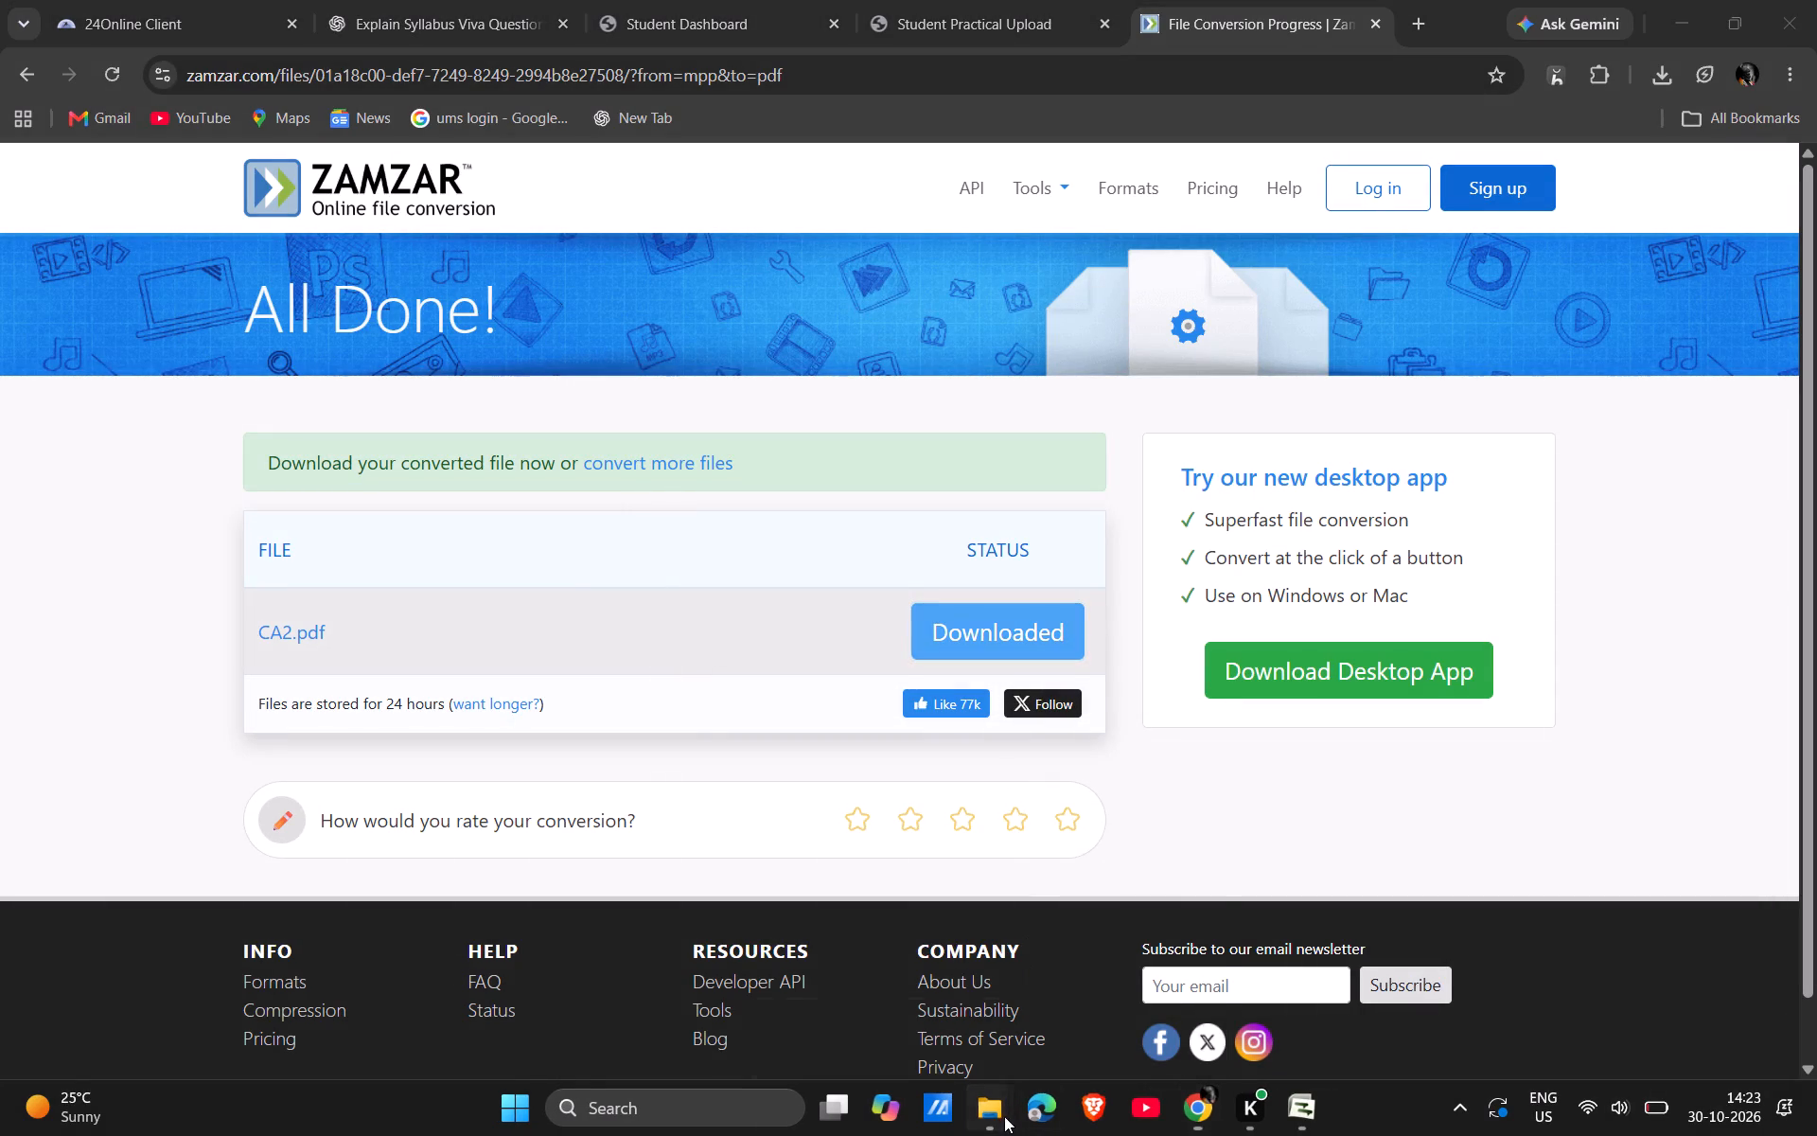
pyautogui.click(973, 896)
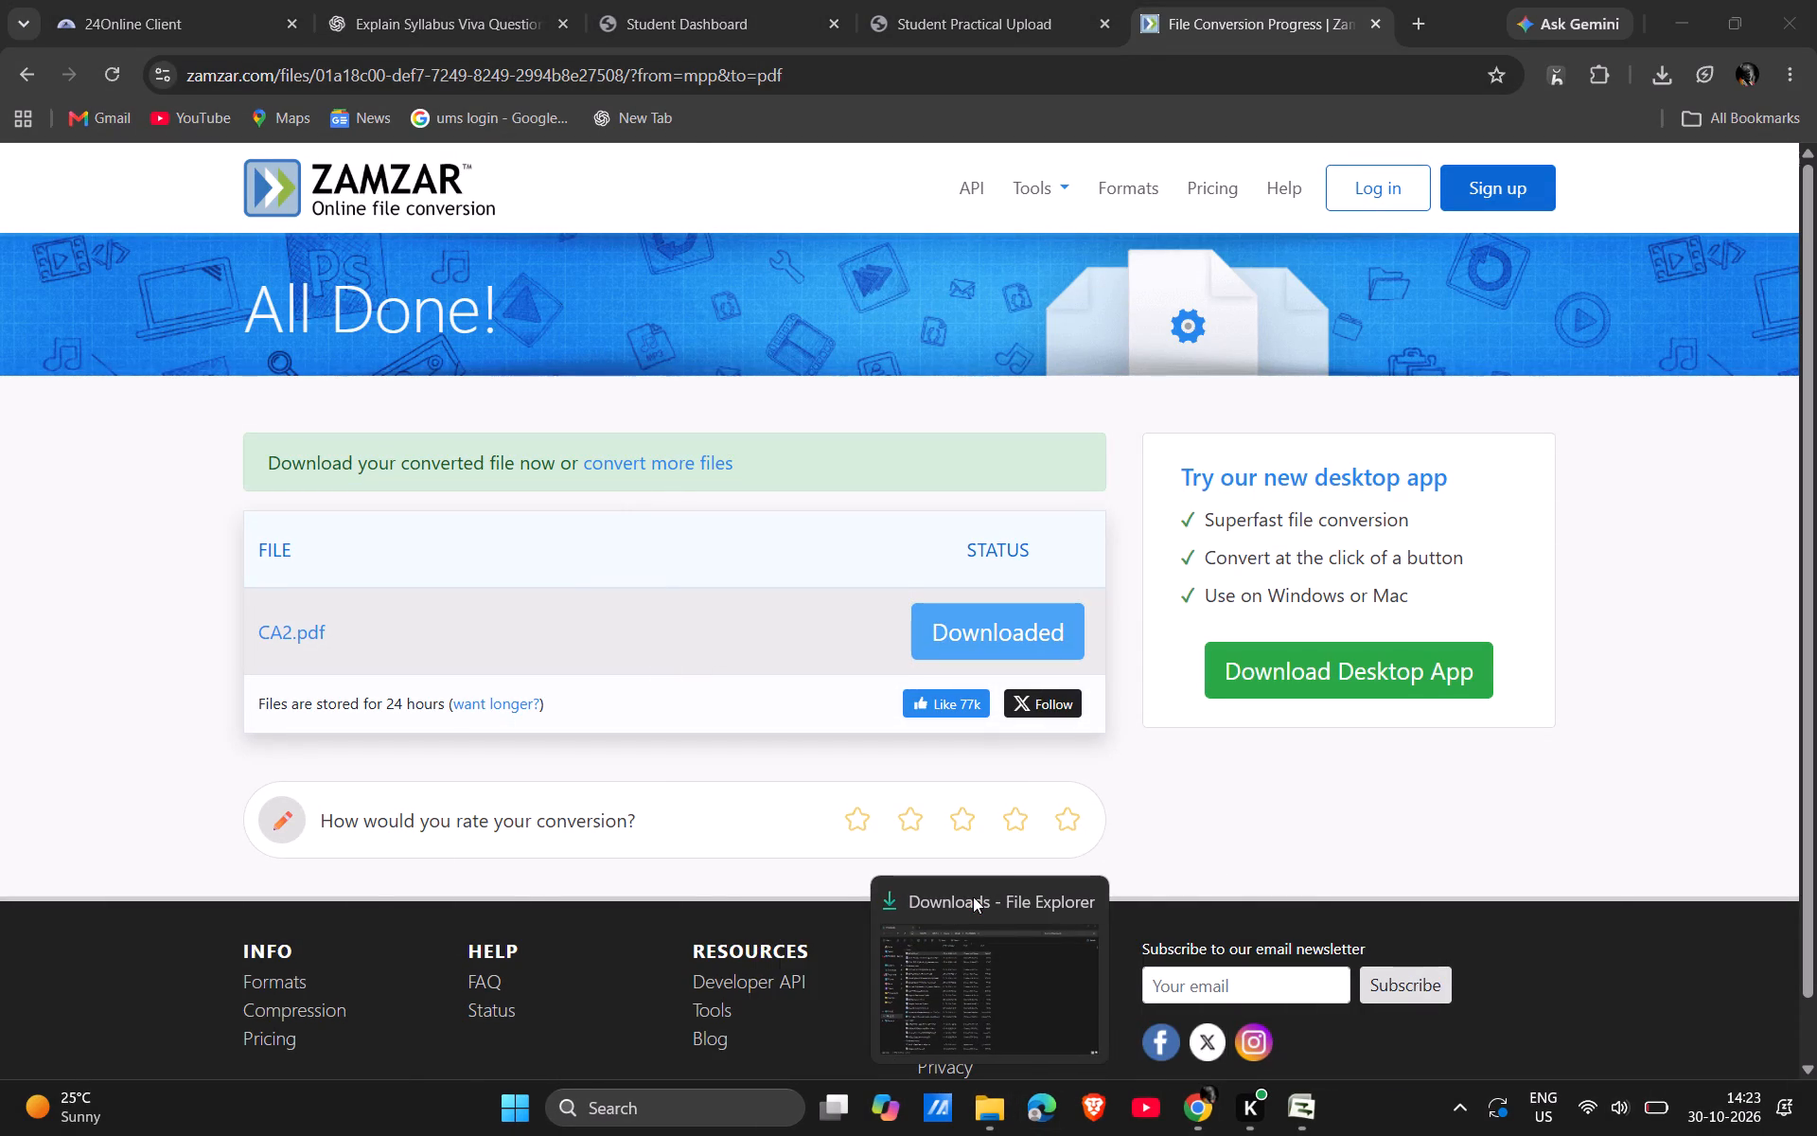
pyautogui.click(951, 982)
pyautogui.click(293, 240)
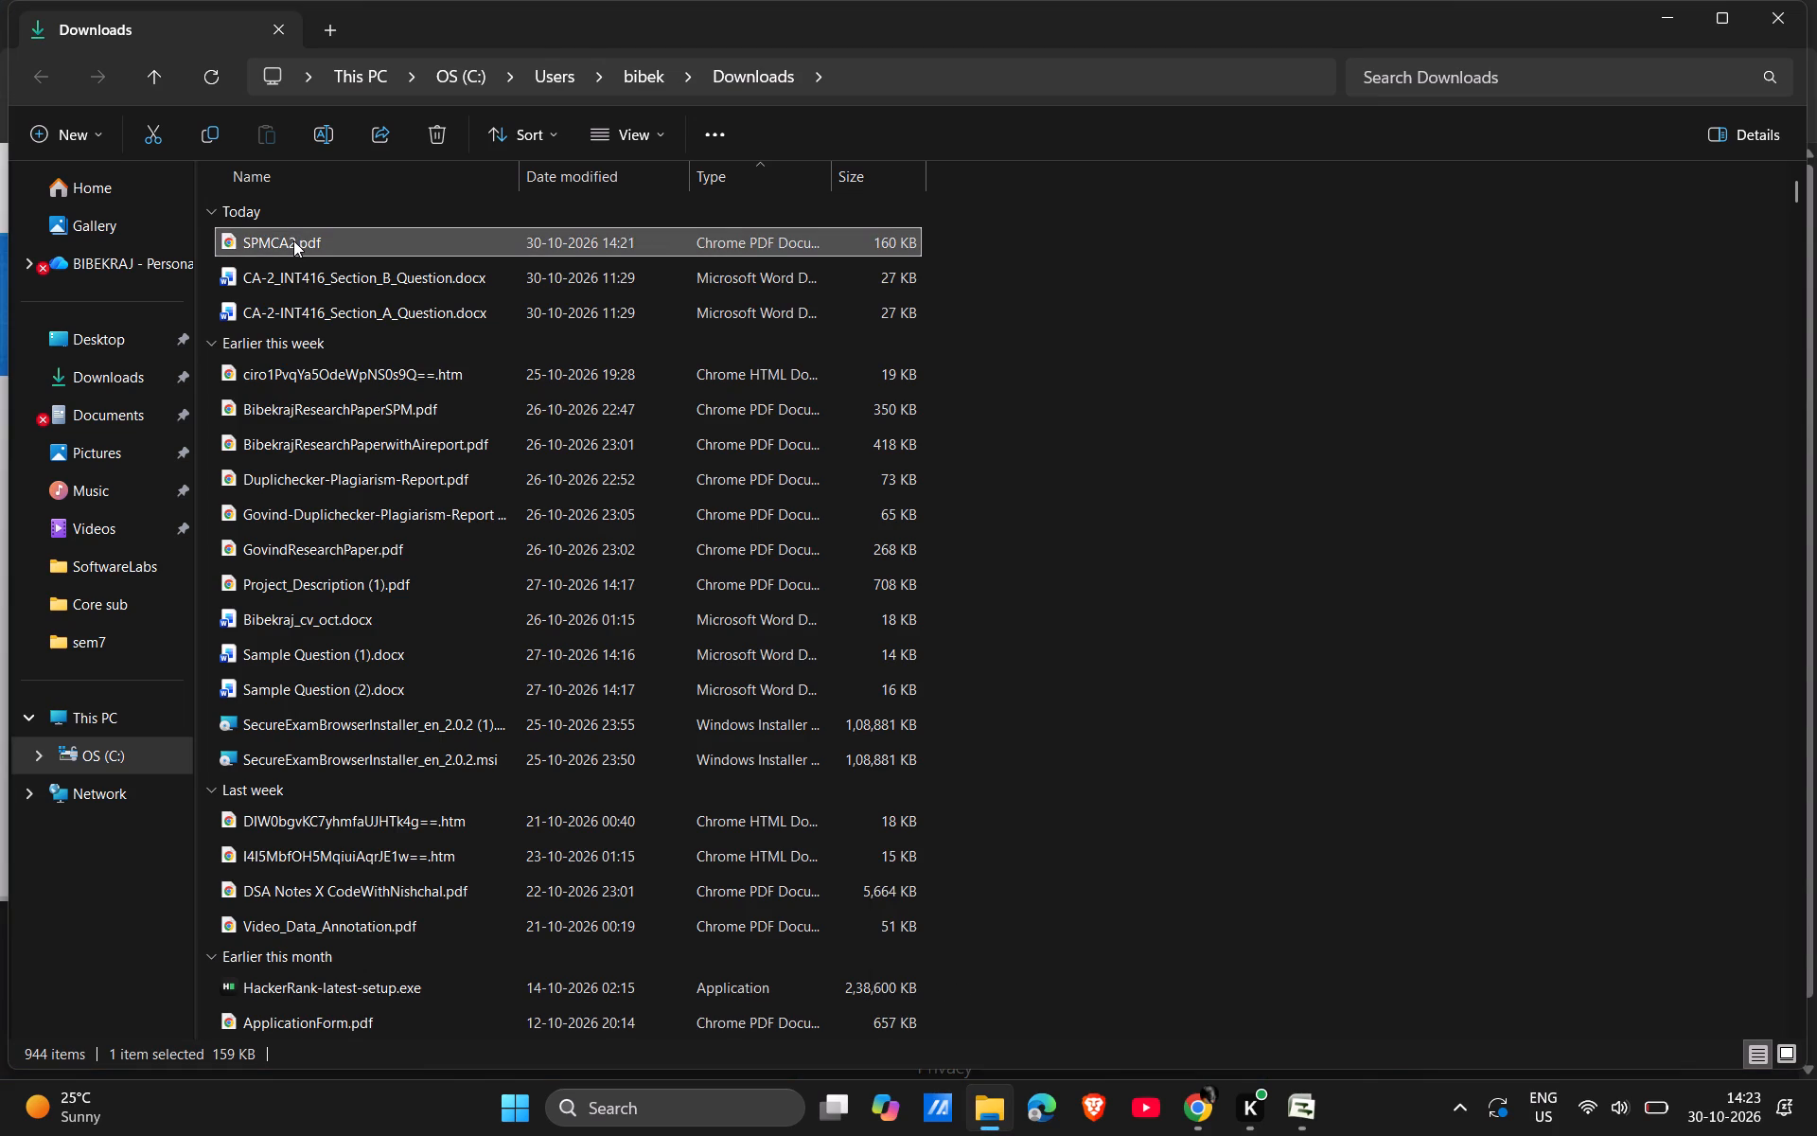
pyautogui.rightClick(293, 240)
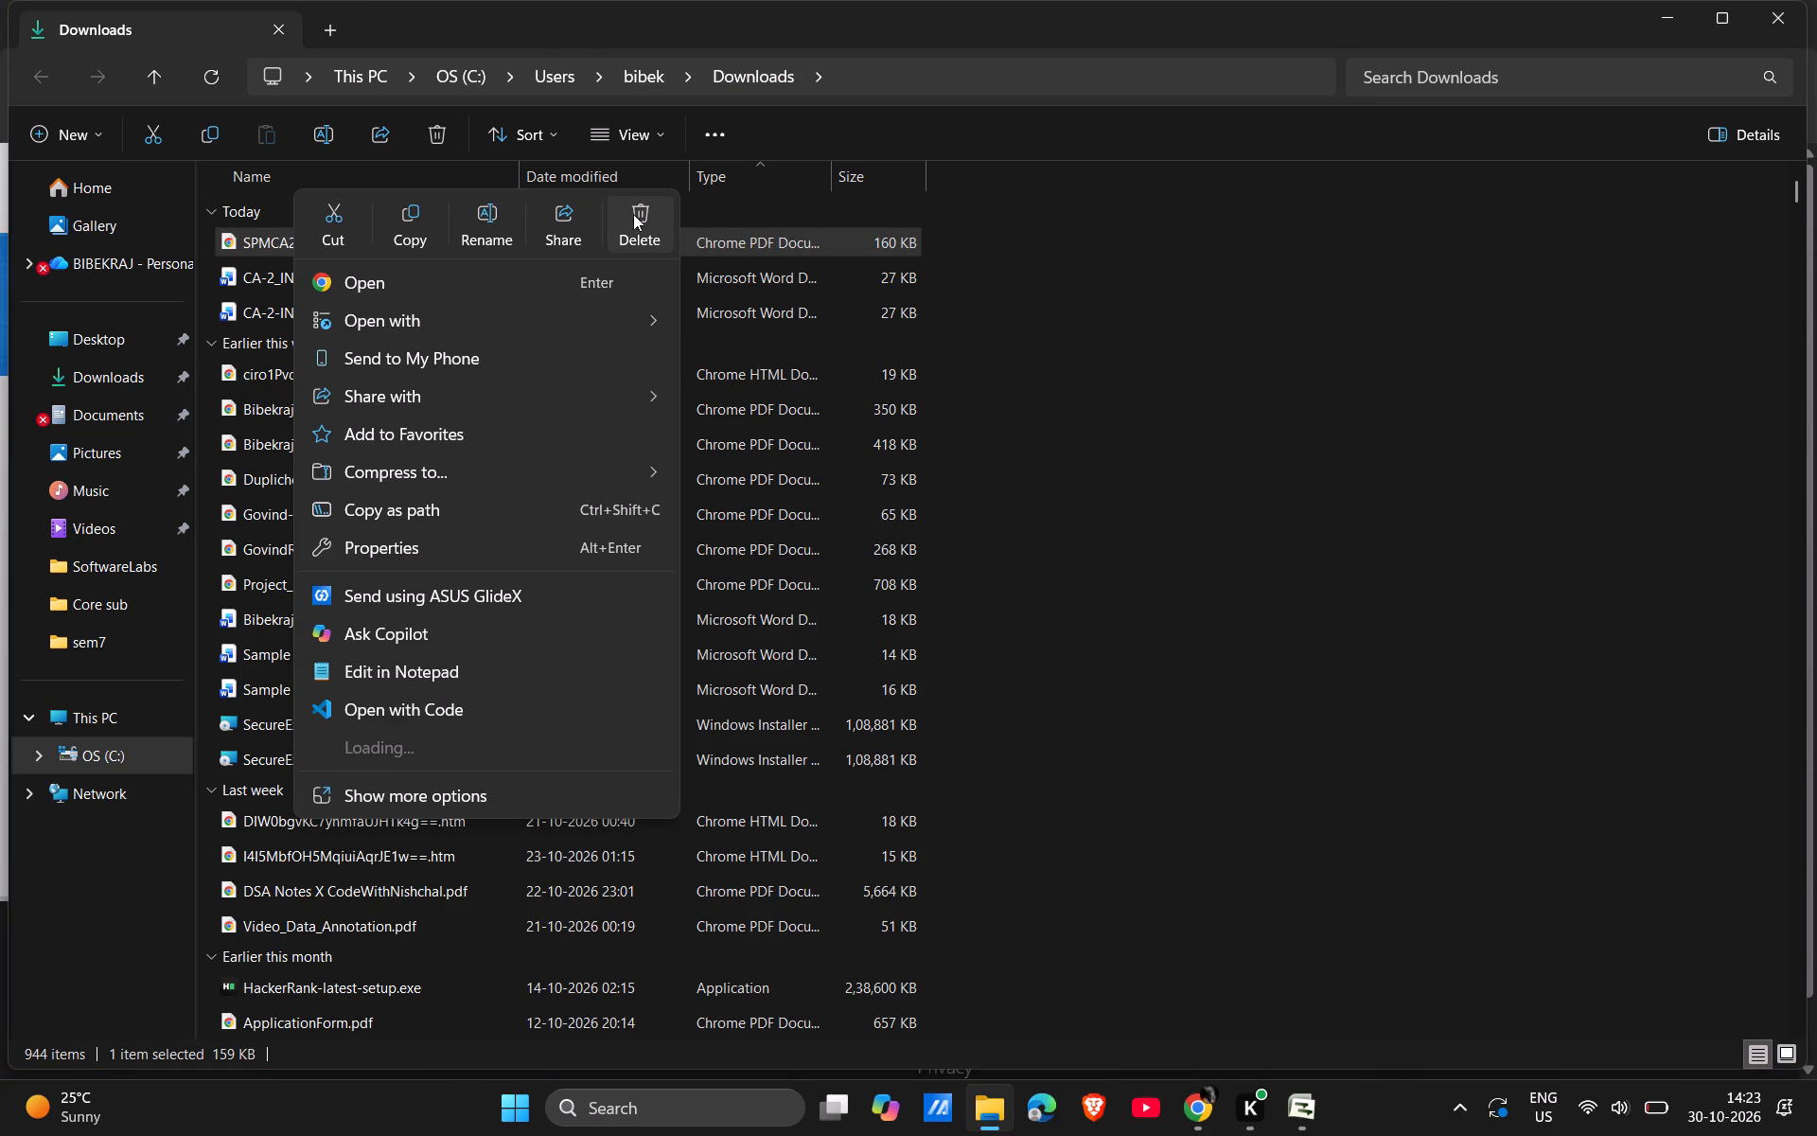
pyautogui.click(636, 212)
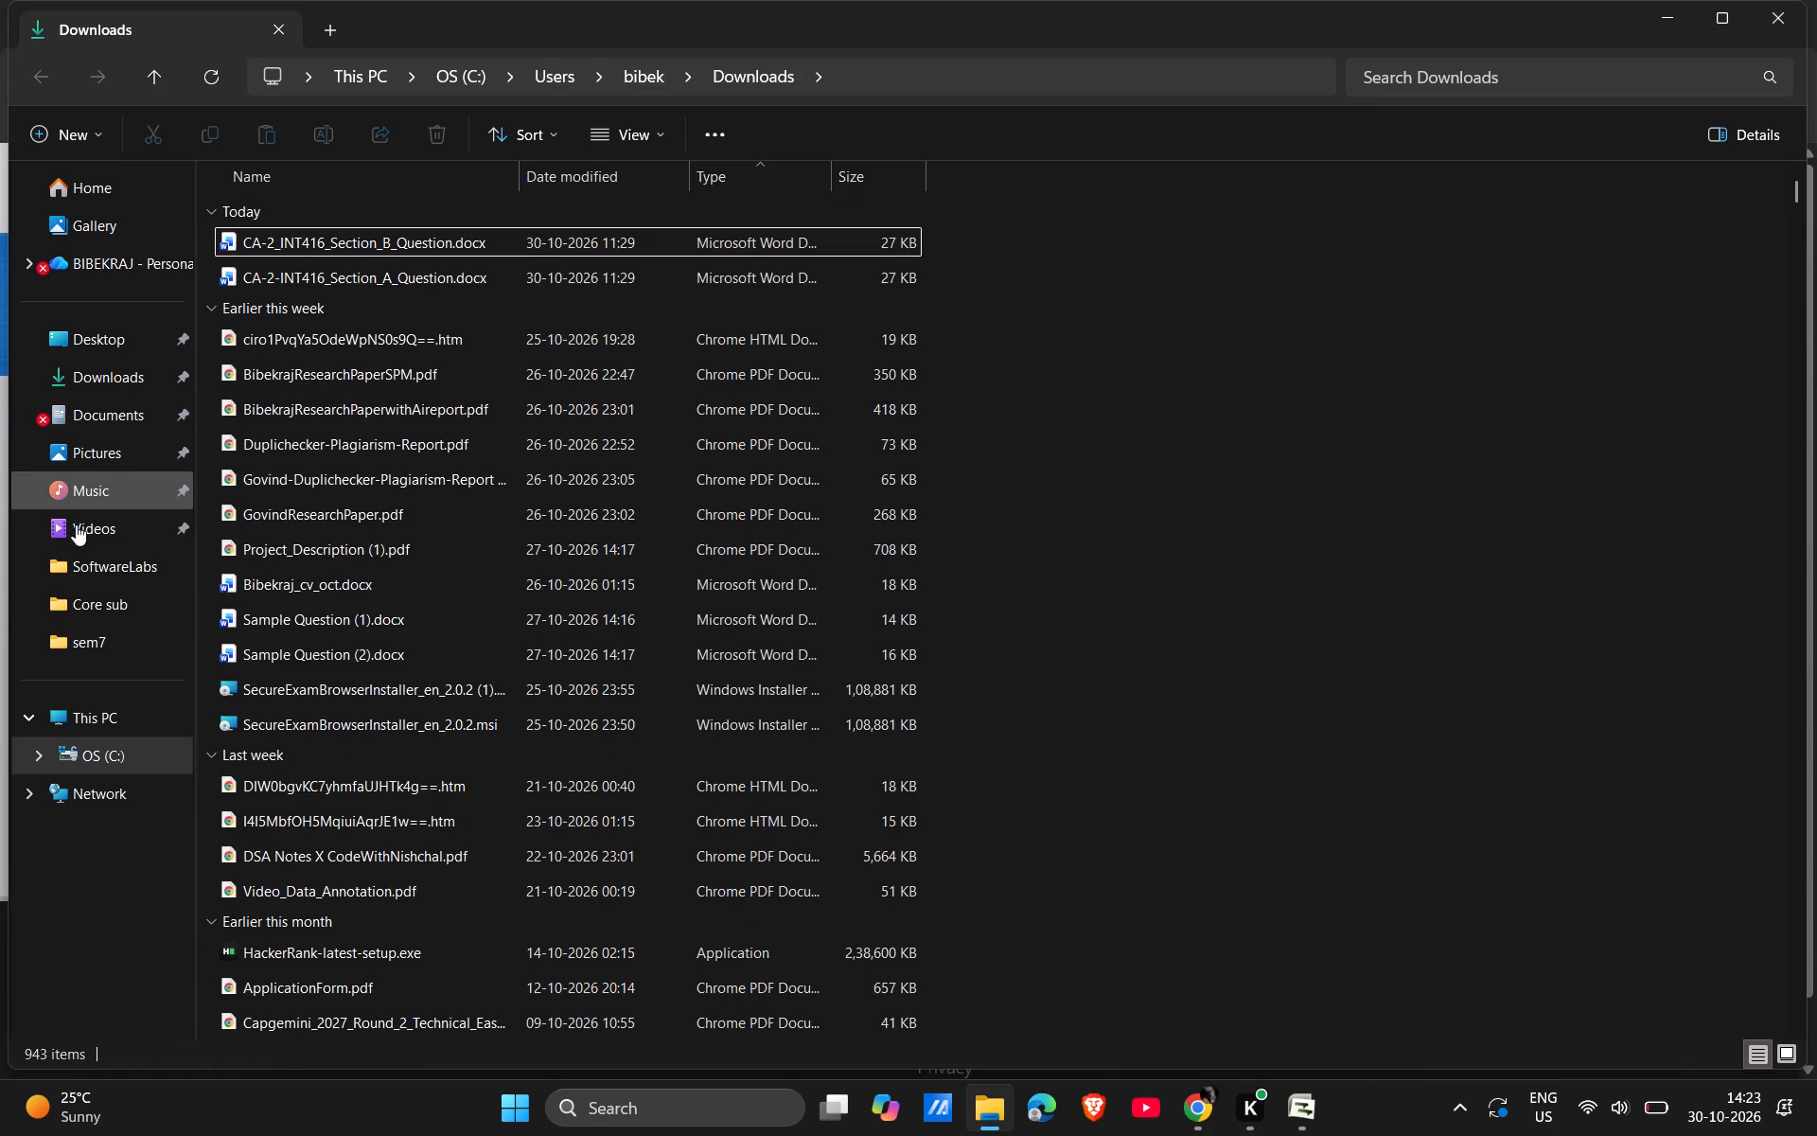
# Open CA2.mpp from the SoftwareLabs folder, save it again and close Microsoft Project.
pyautogui.doubleClick(105, 569)
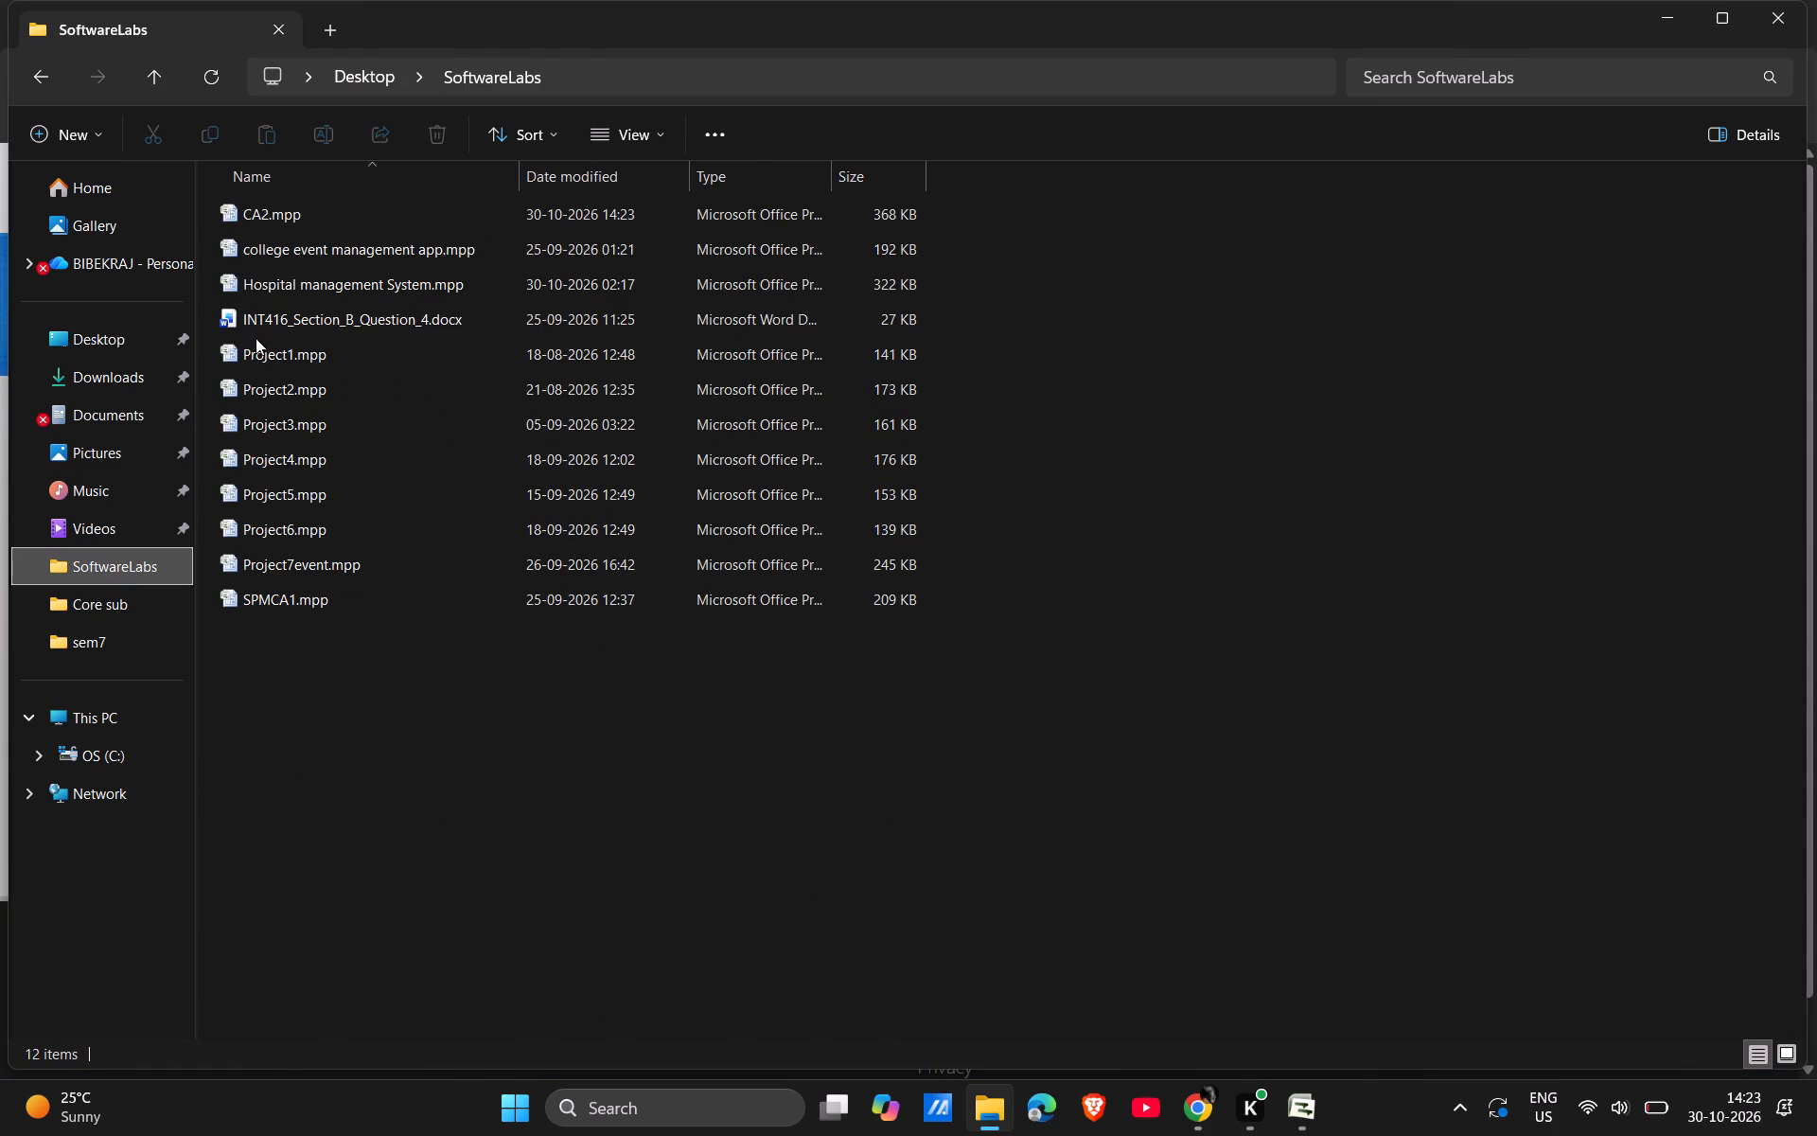
pyautogui.doubleClick(300, 220)
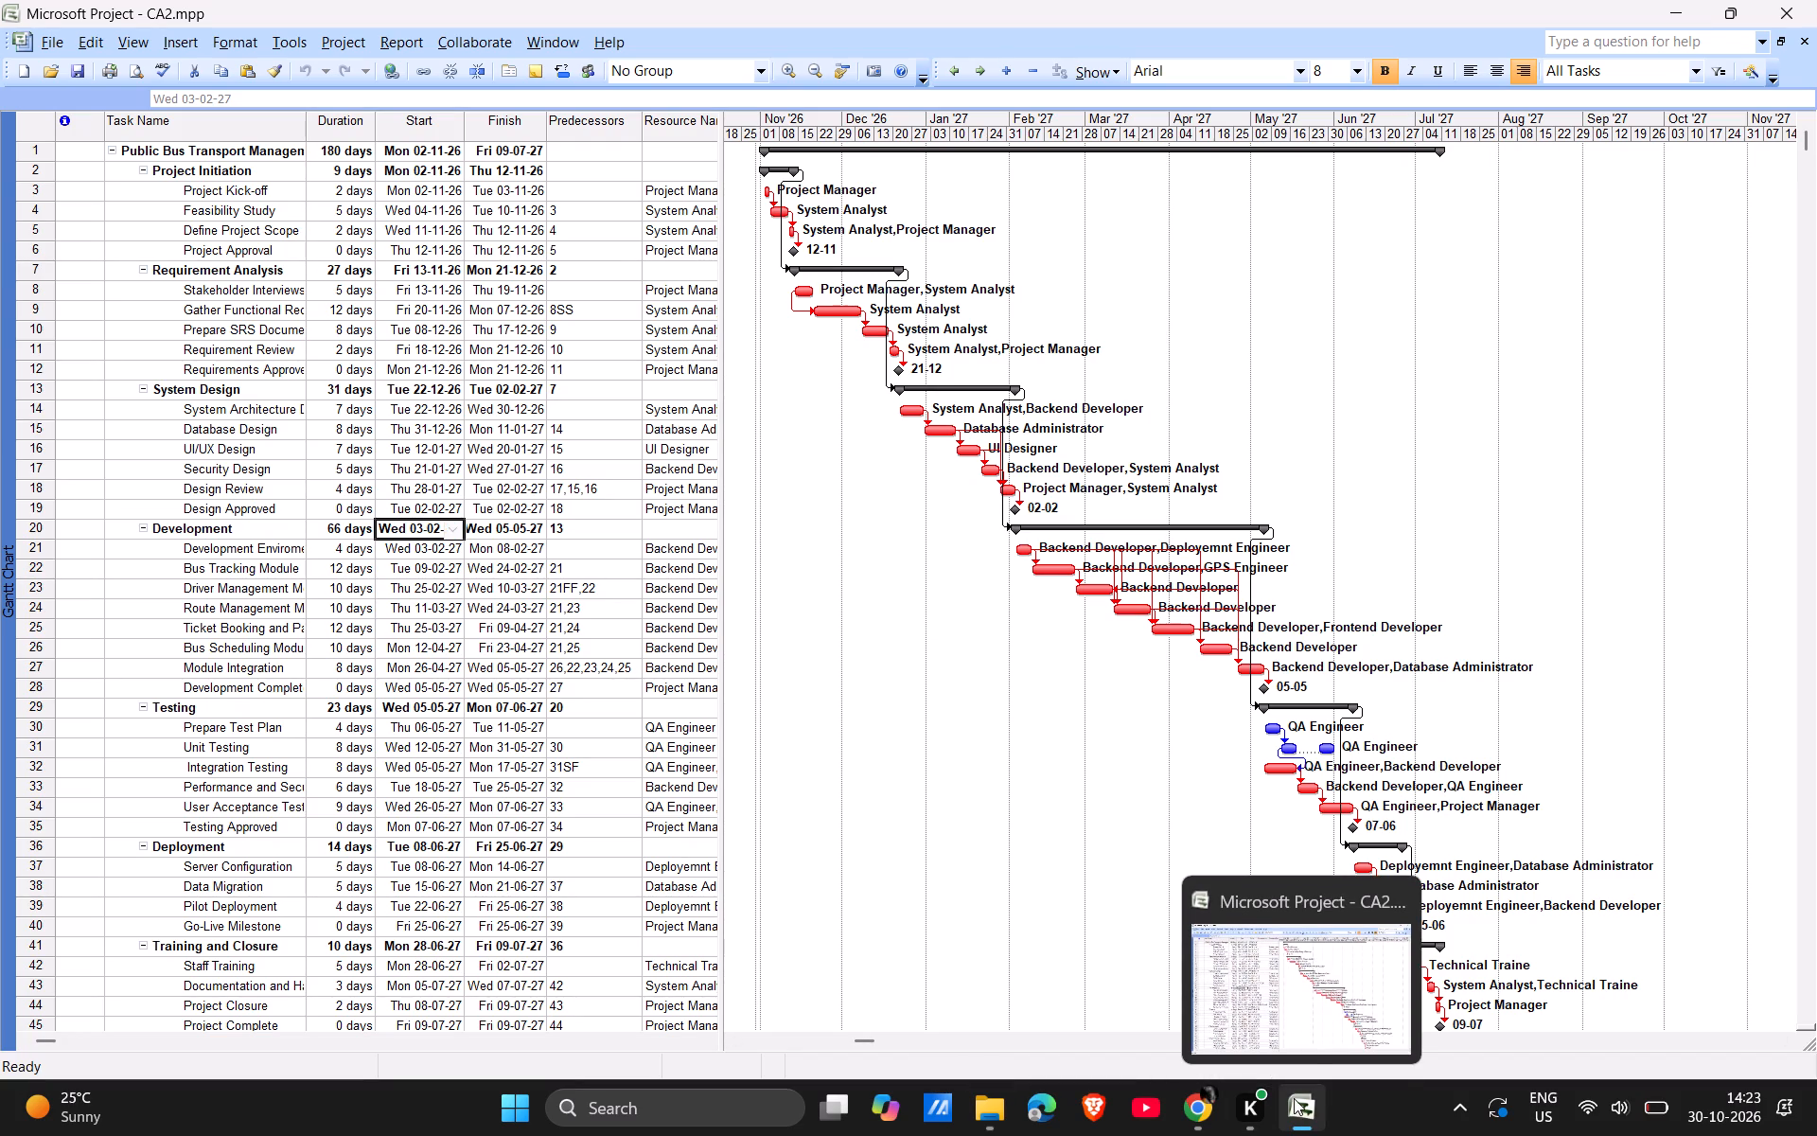
pyautogui.hotkey('ctrl', 's')
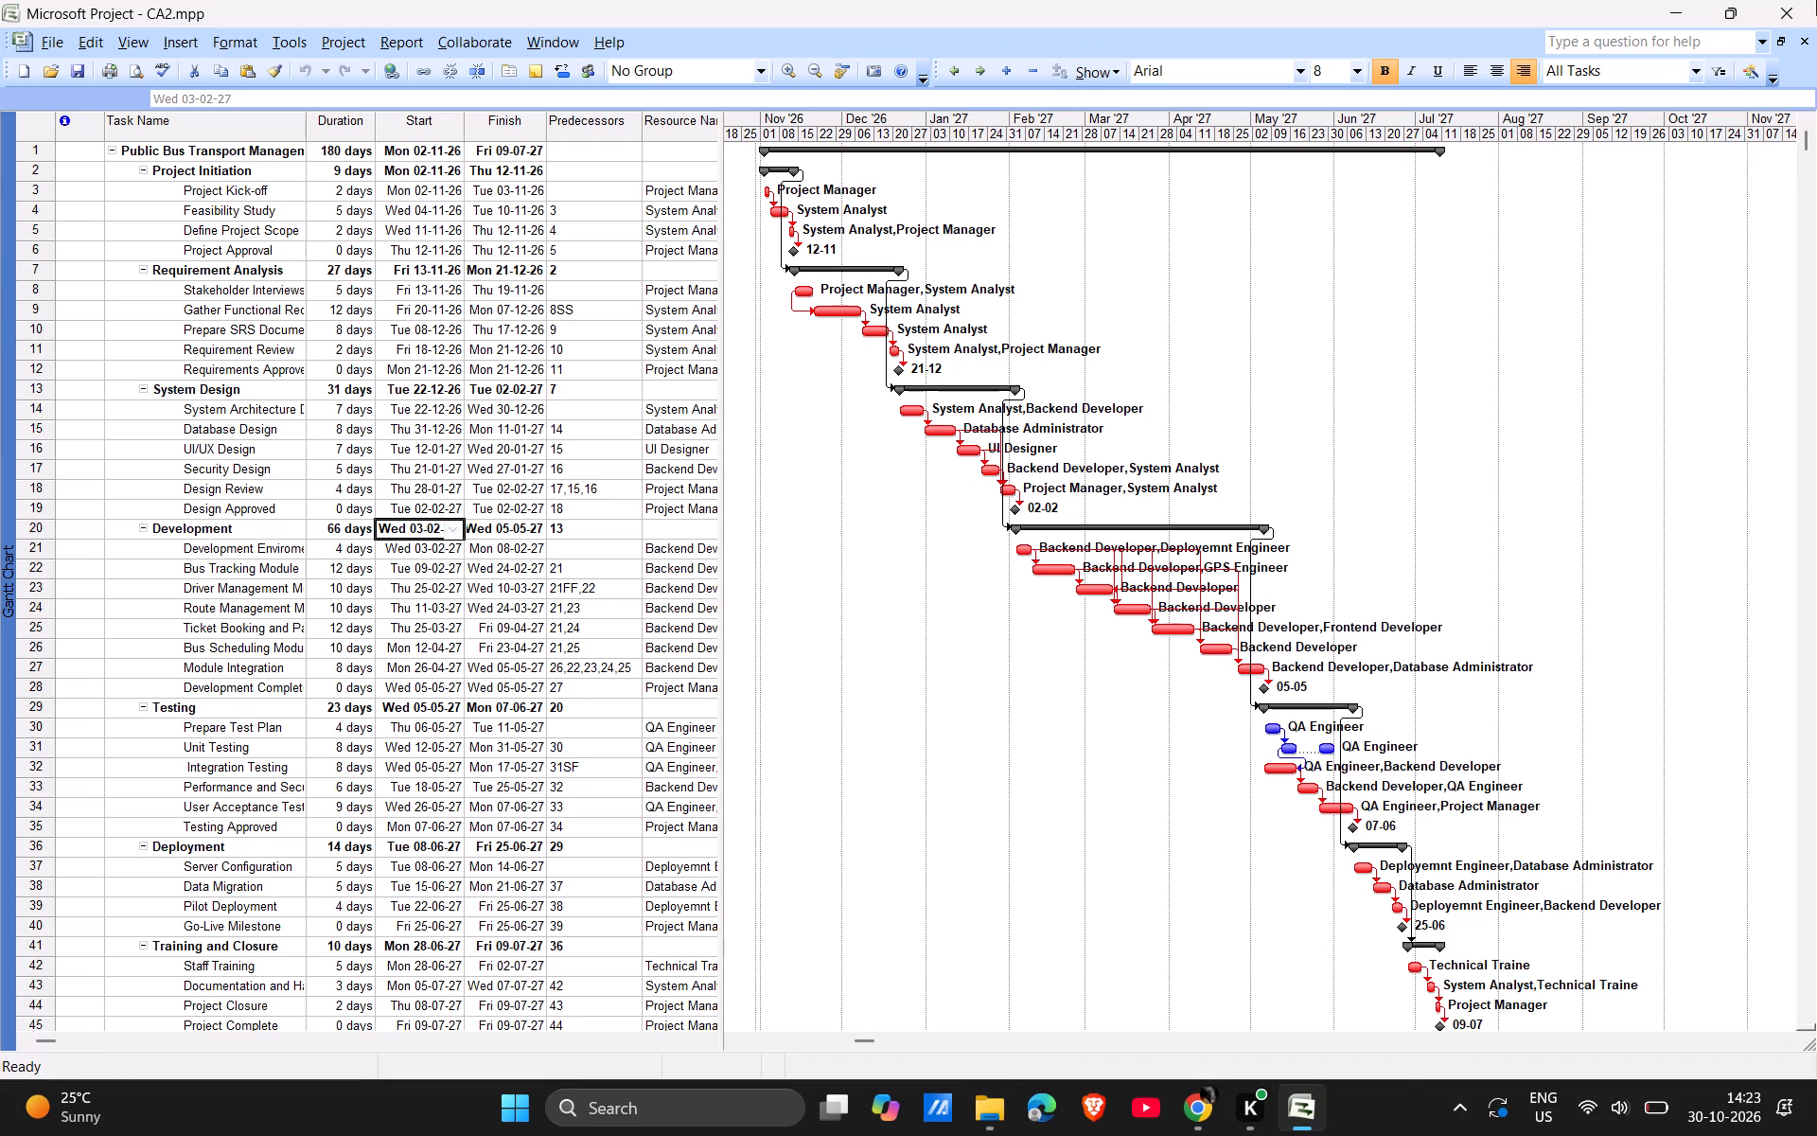
pyautogui.click(1806, 5)
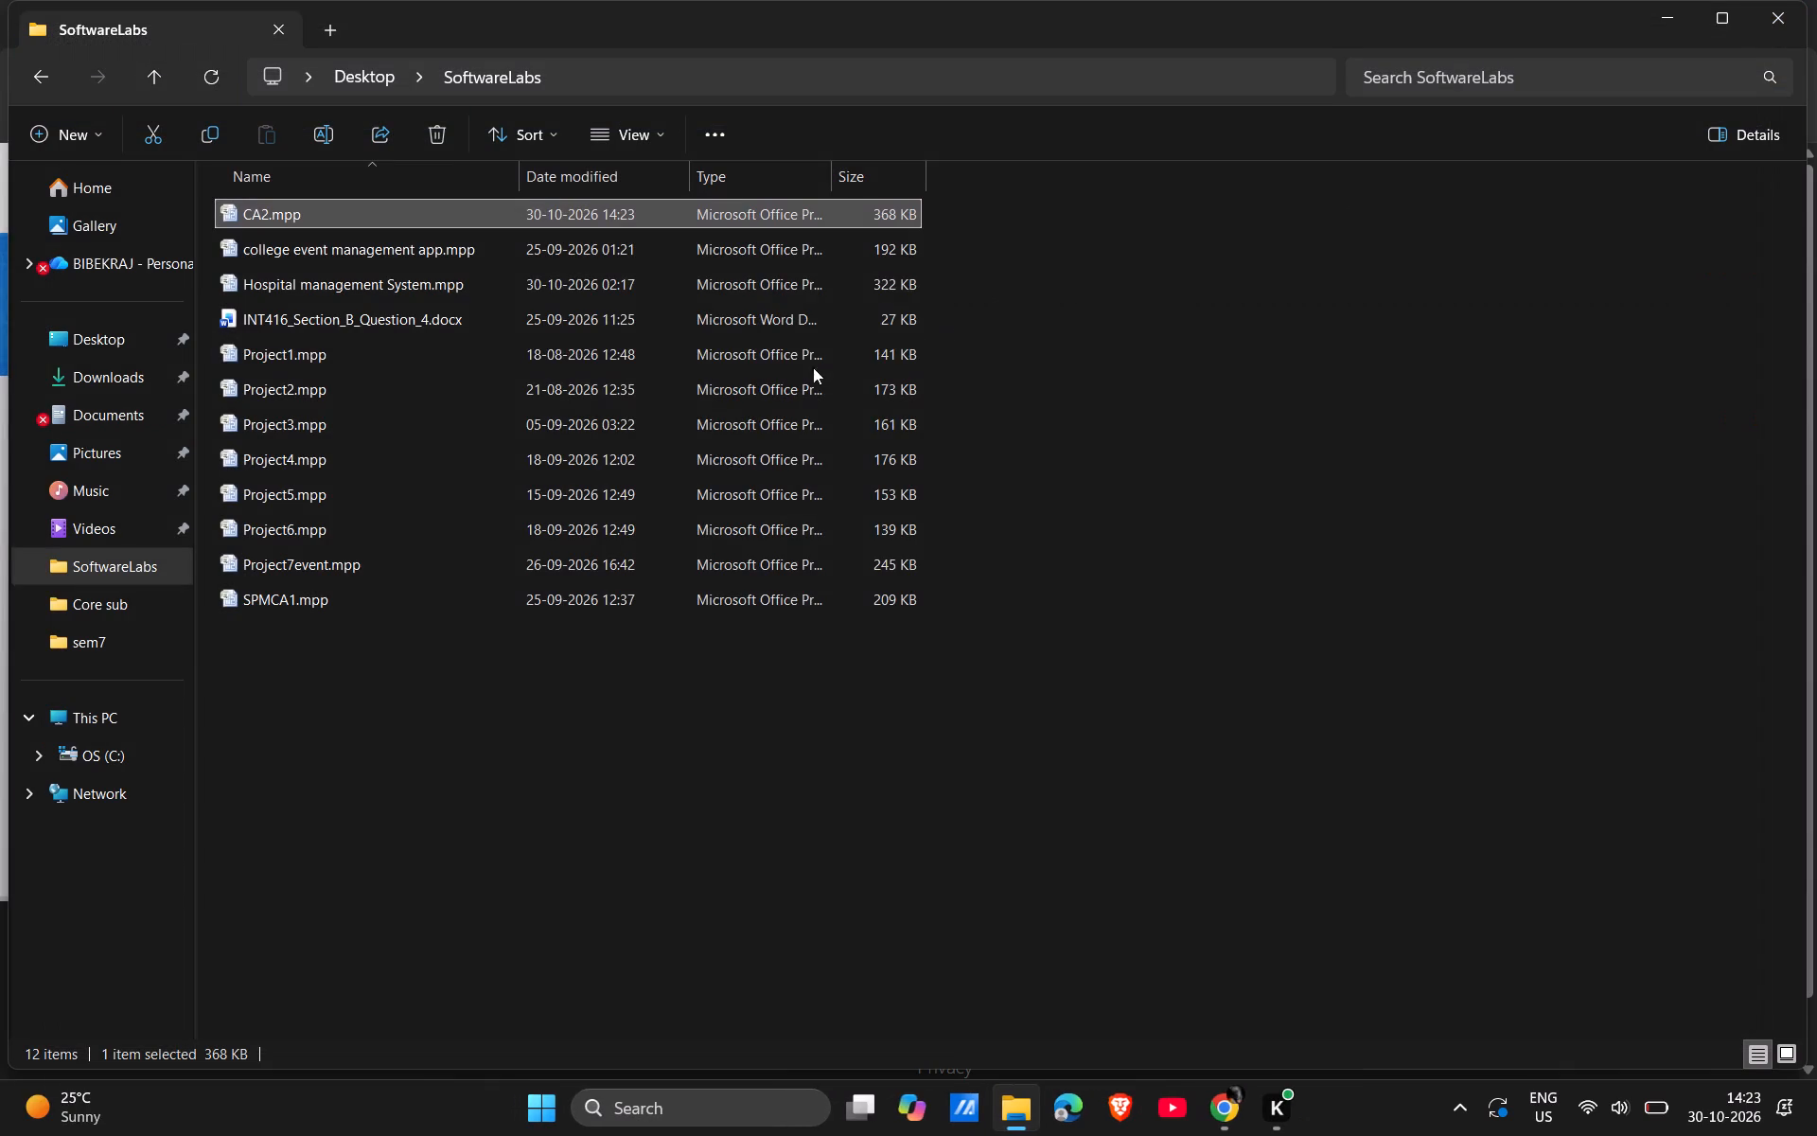
# Reopen CA2.mpp to check its saved Gantt chart layout, and close Microsoft Project again.
pyautogui.doubleClick(489, 212)
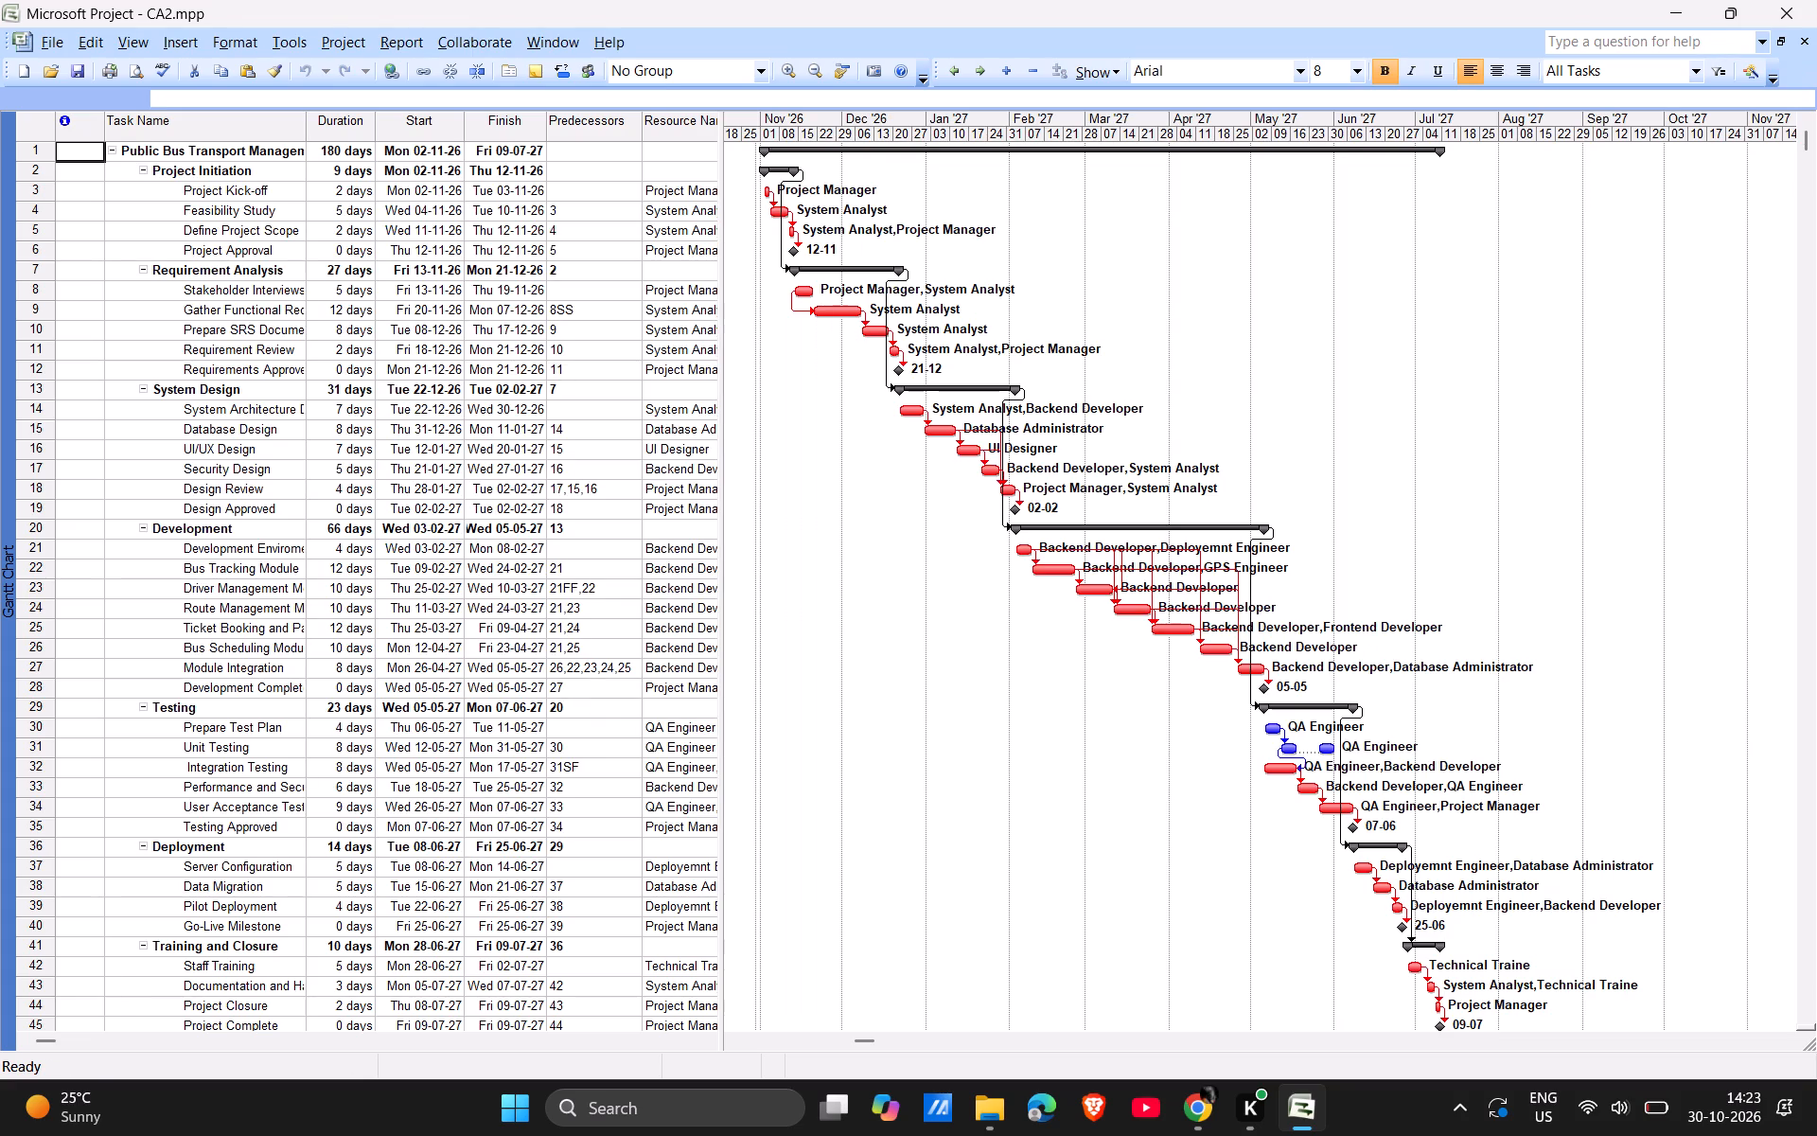
pyautogui.click(1799, 15)
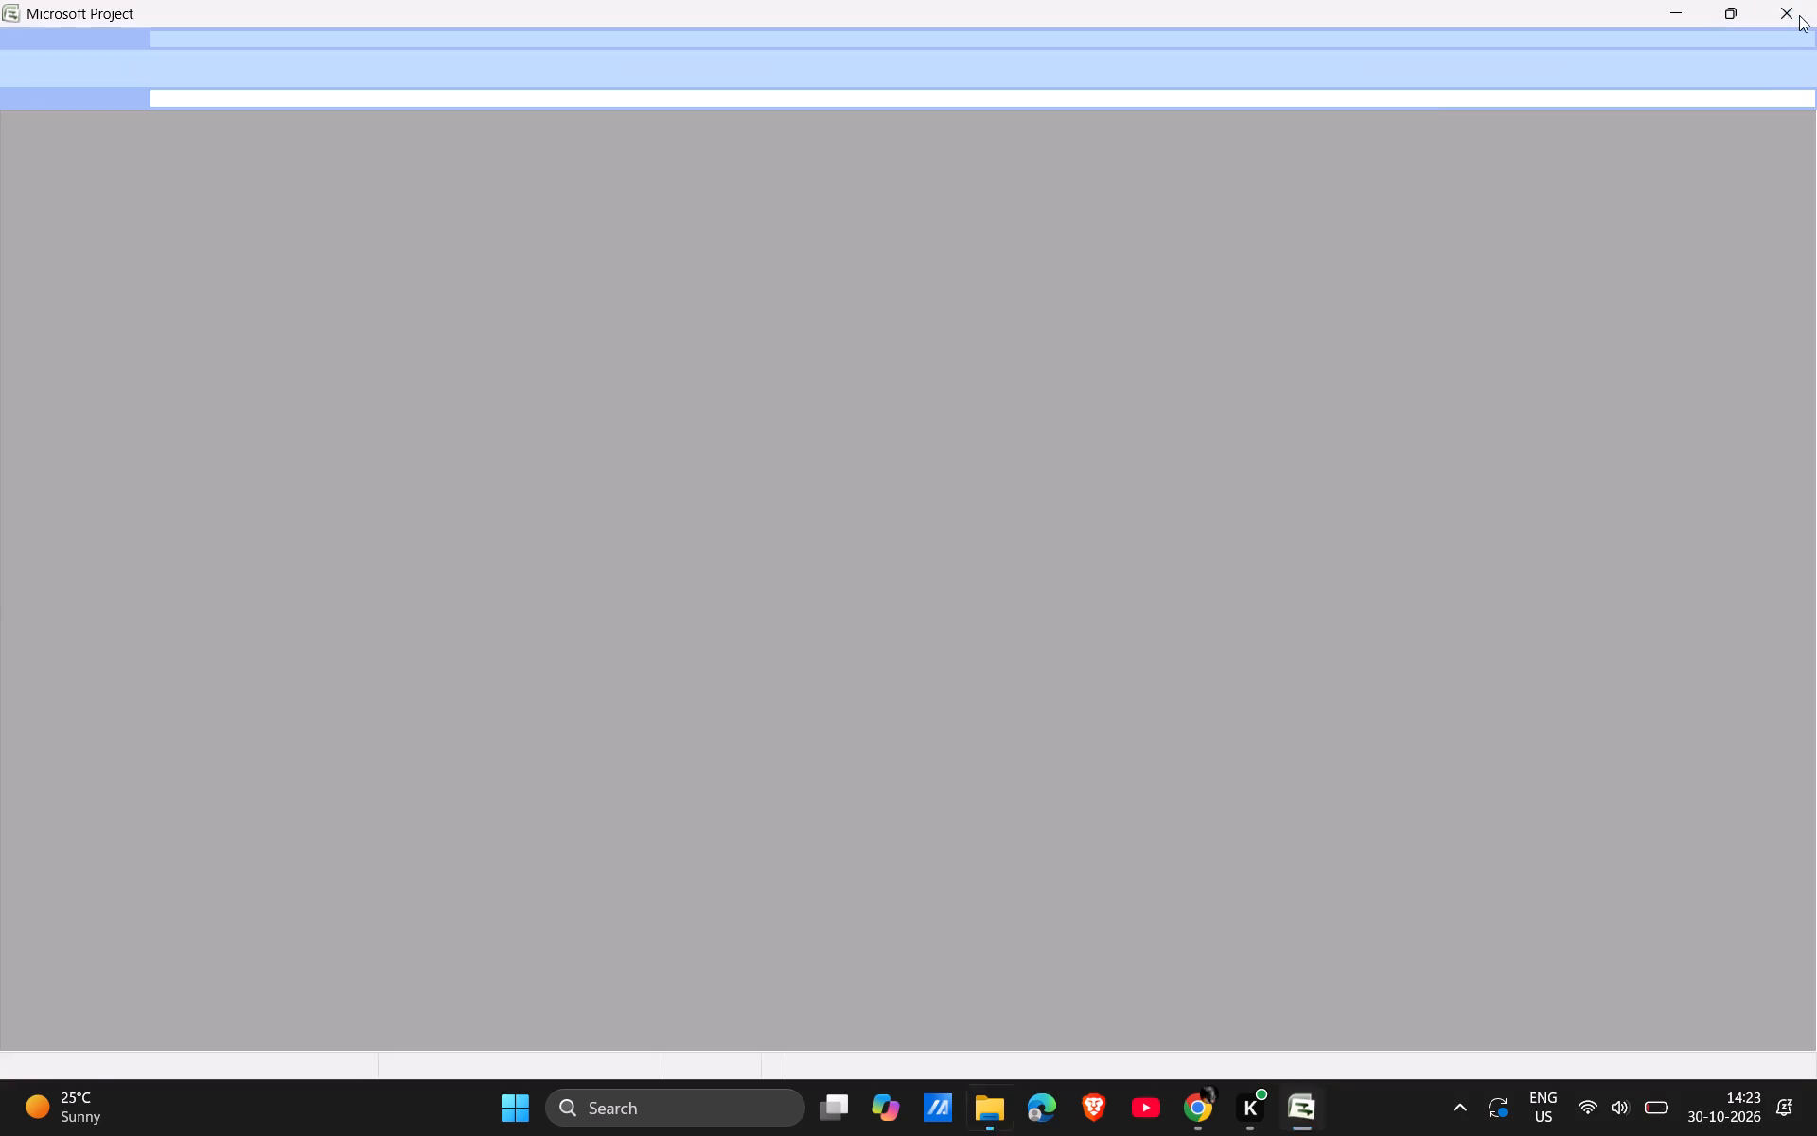
# Switch to Chrome, return to Zamzar's MPP to PDF converter, upload CA2.mpp from SoftwareLabs and start converting it to PDF.
pyautogui.click(1222, 1106)
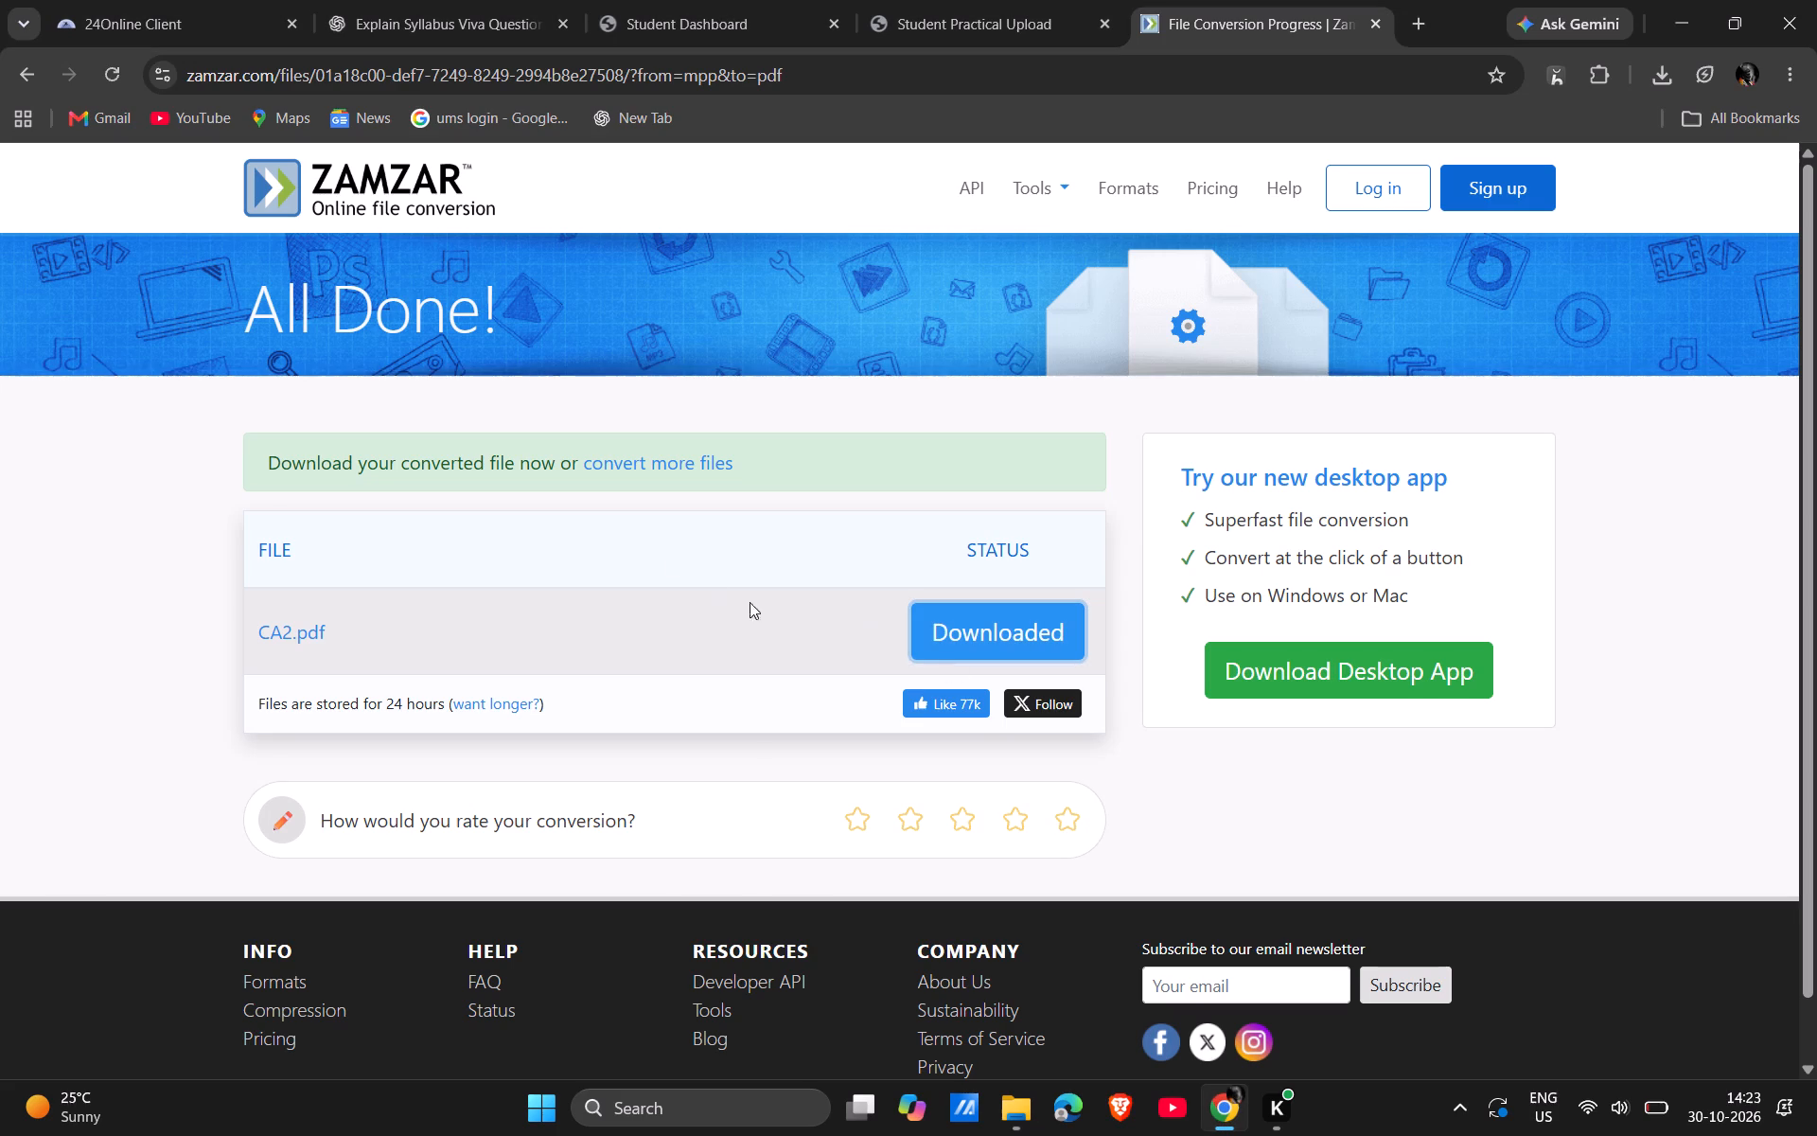
pyautogui.hscroll(7, 743, 623)
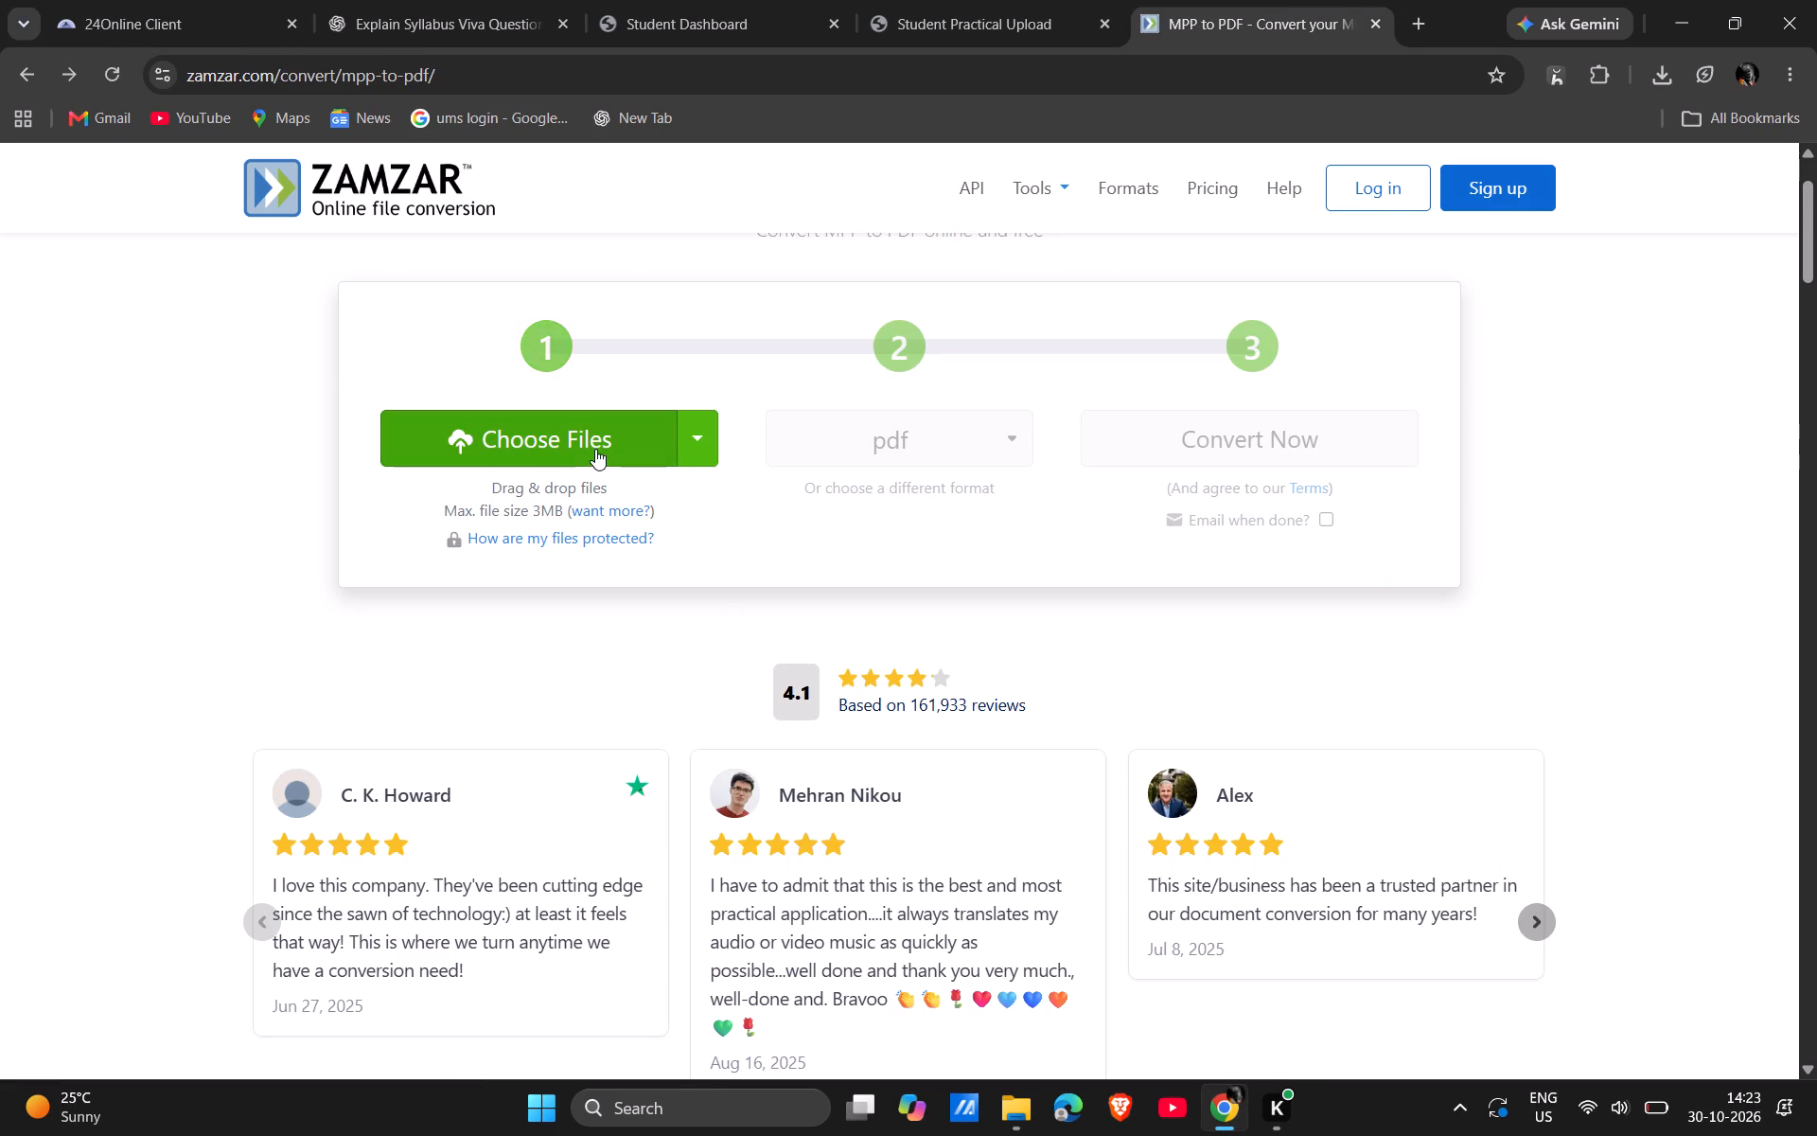
pyautogui.click(595, 449)
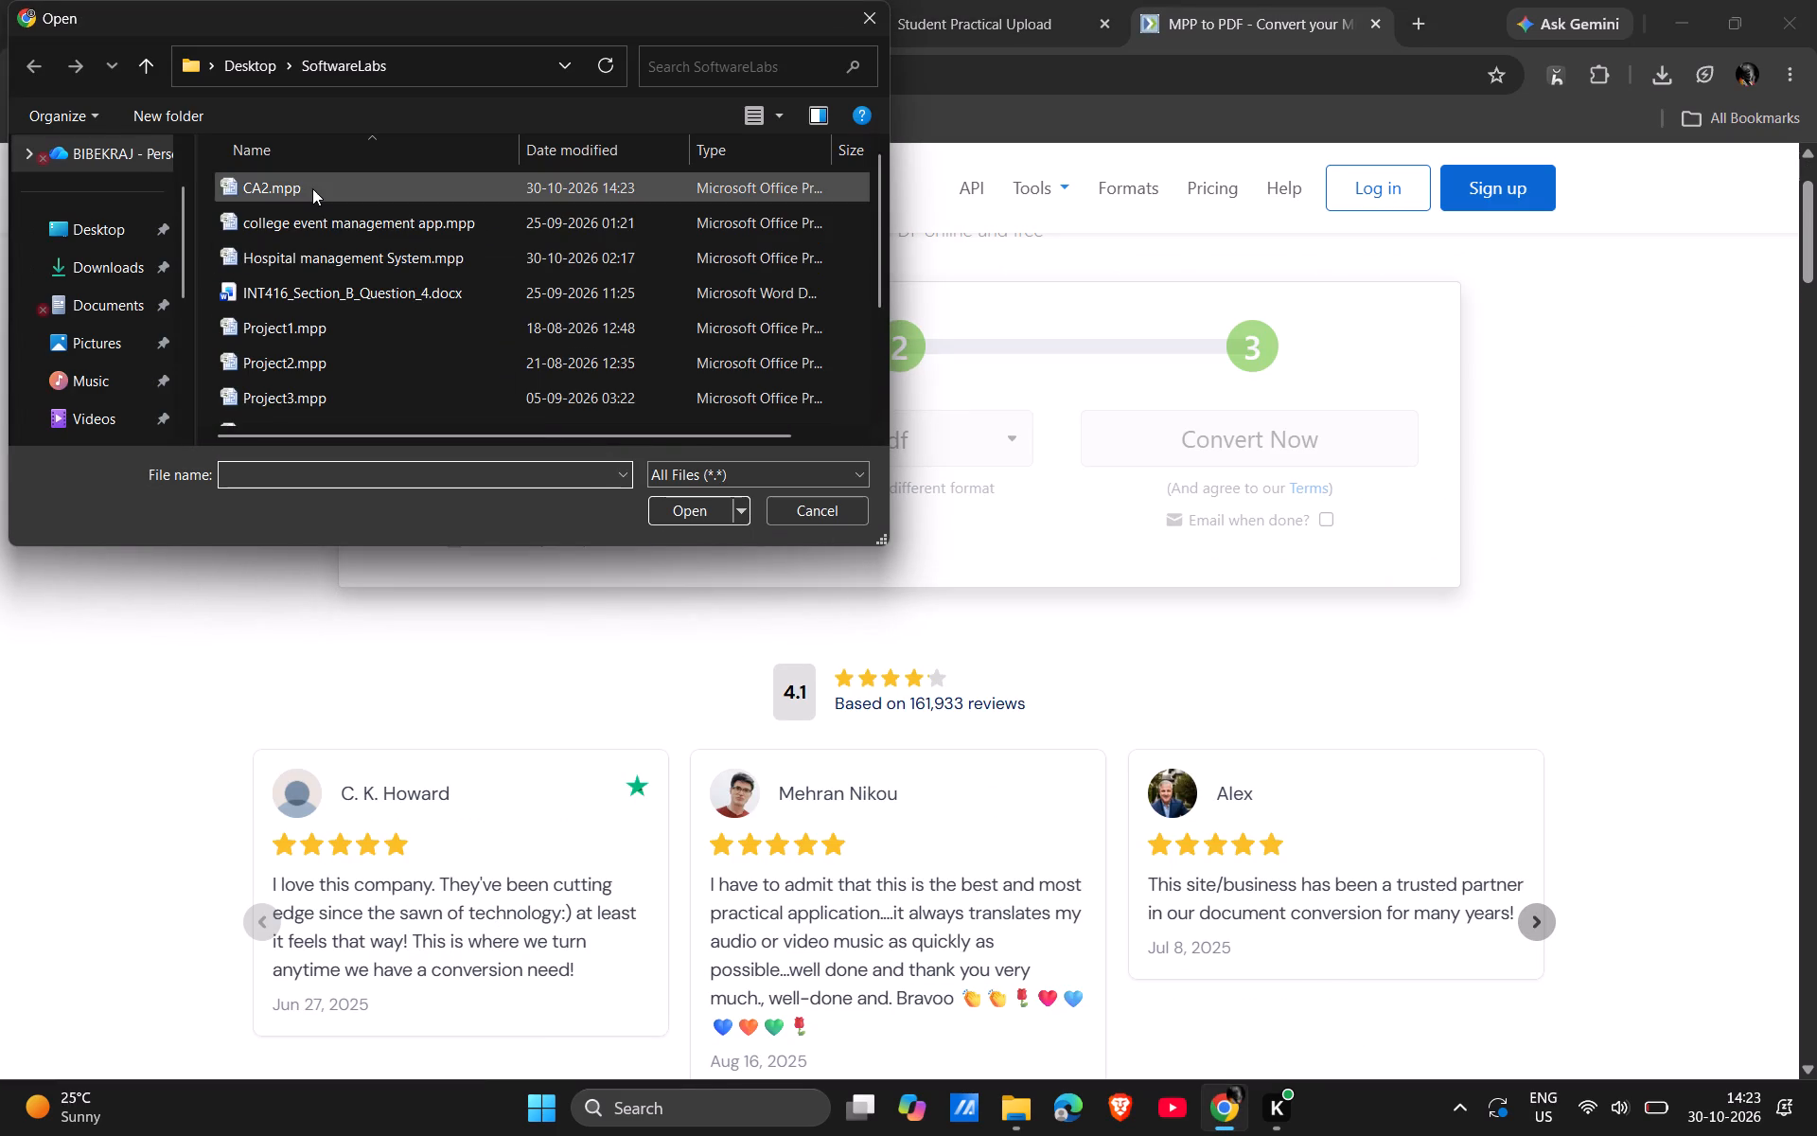
pyautogui.click(312, 188)
pyautogui.click(694, 506)
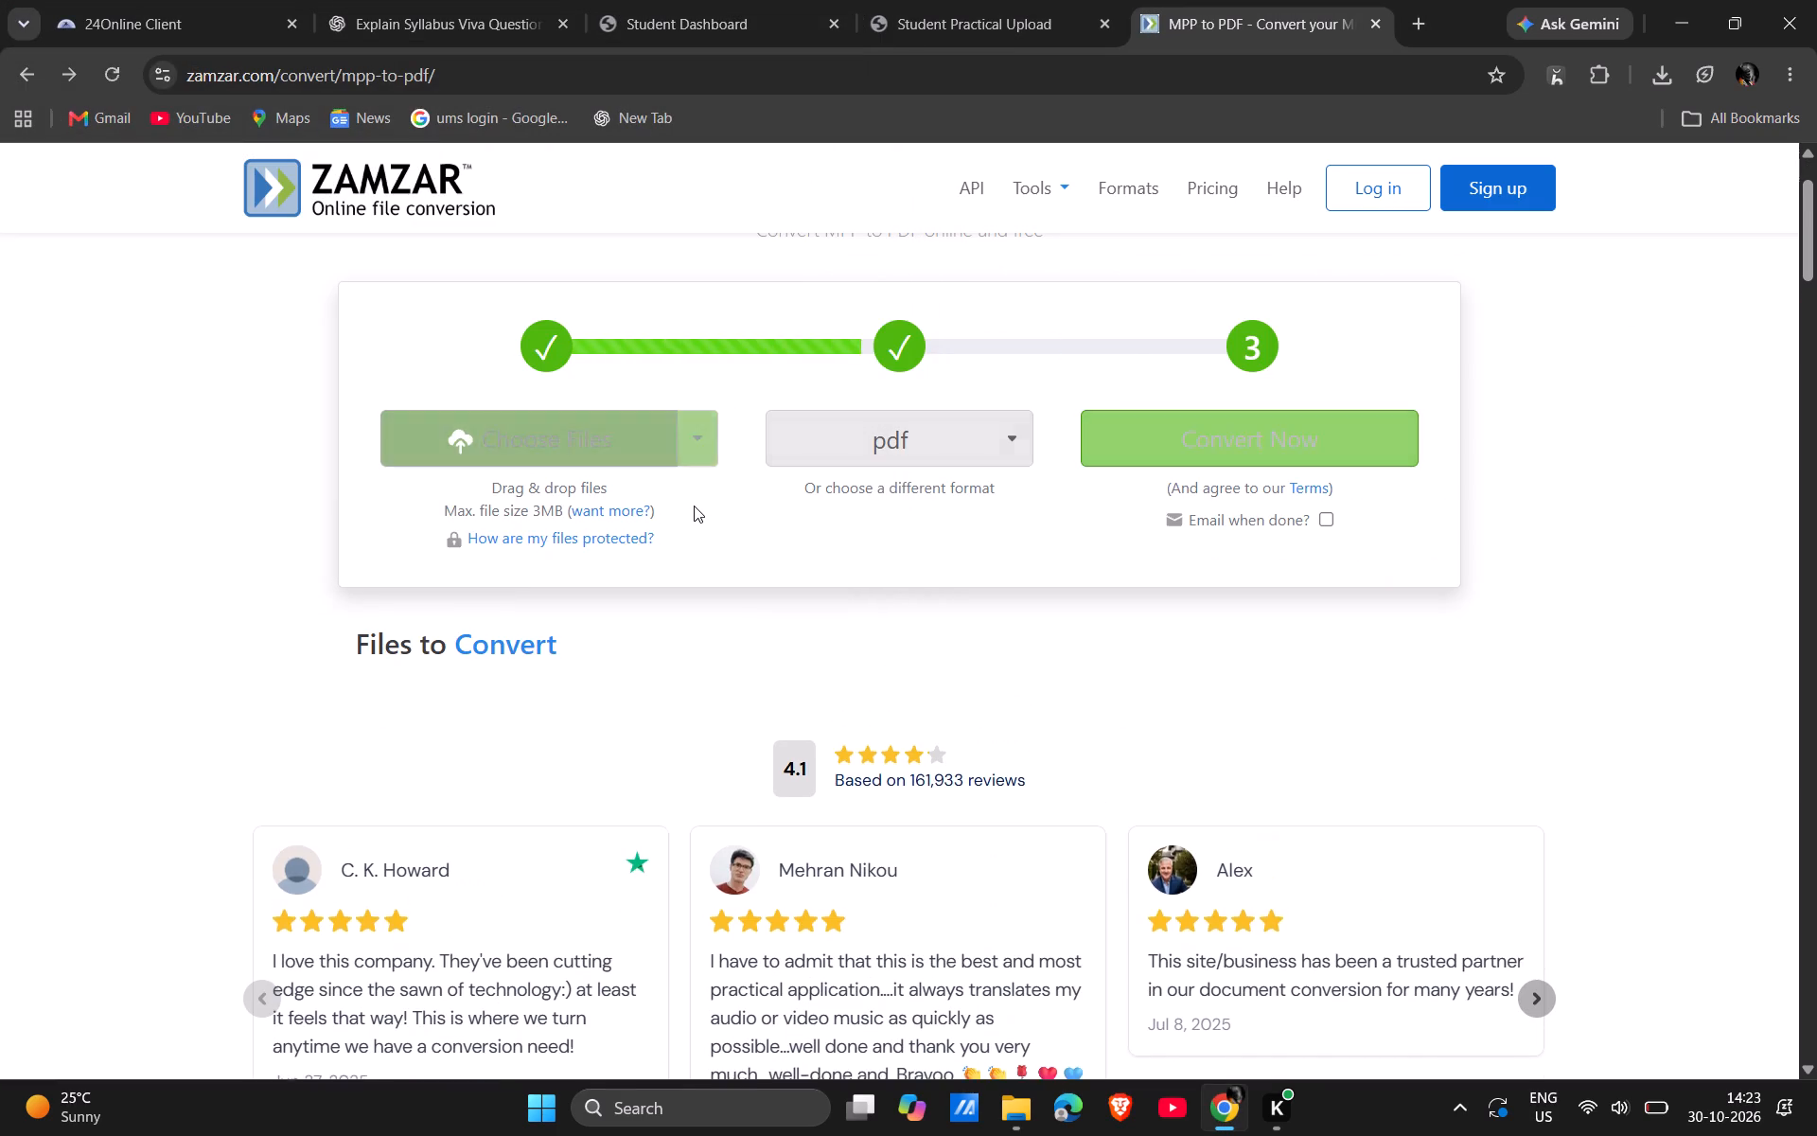
pyautogui.click(1184, 449)
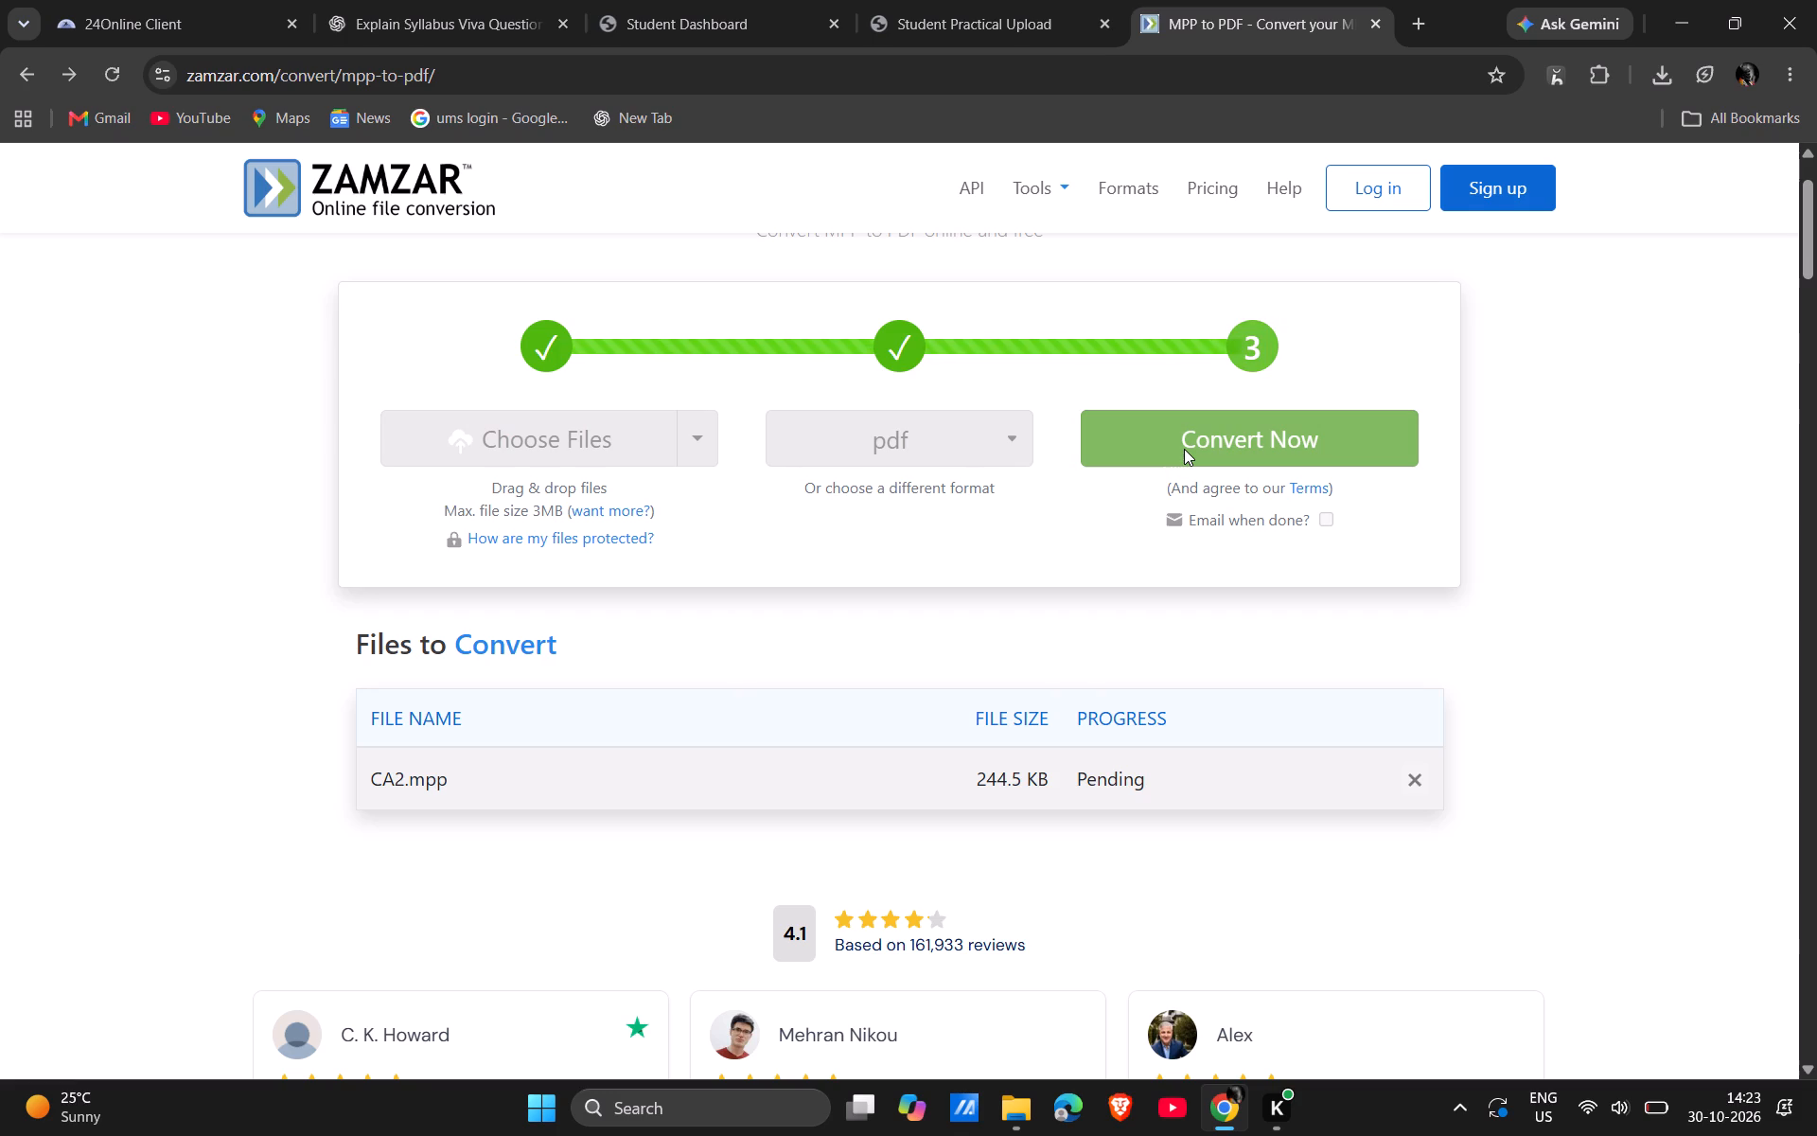